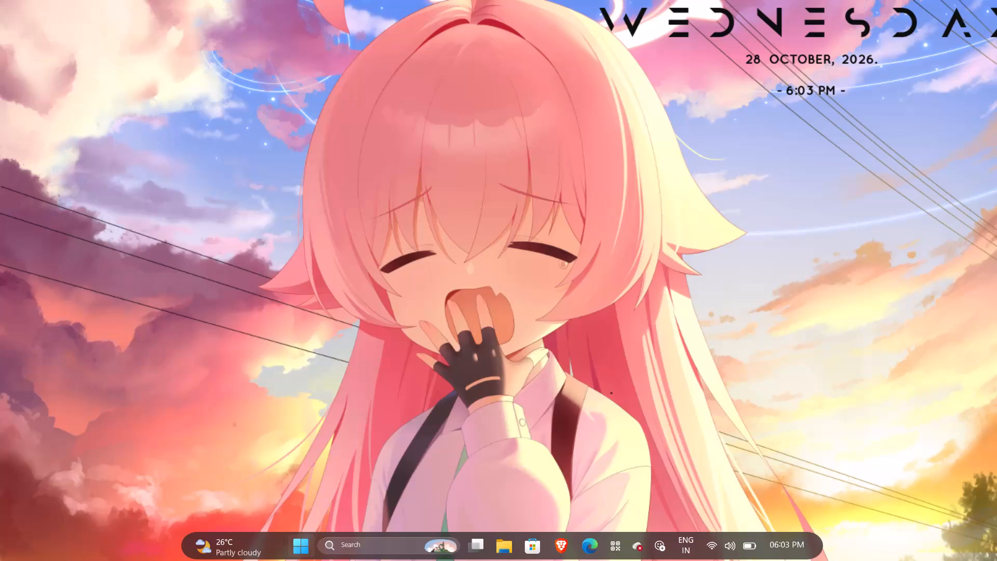
Open the Windows Start view with its app search and pinned apps.
click(313, 543)
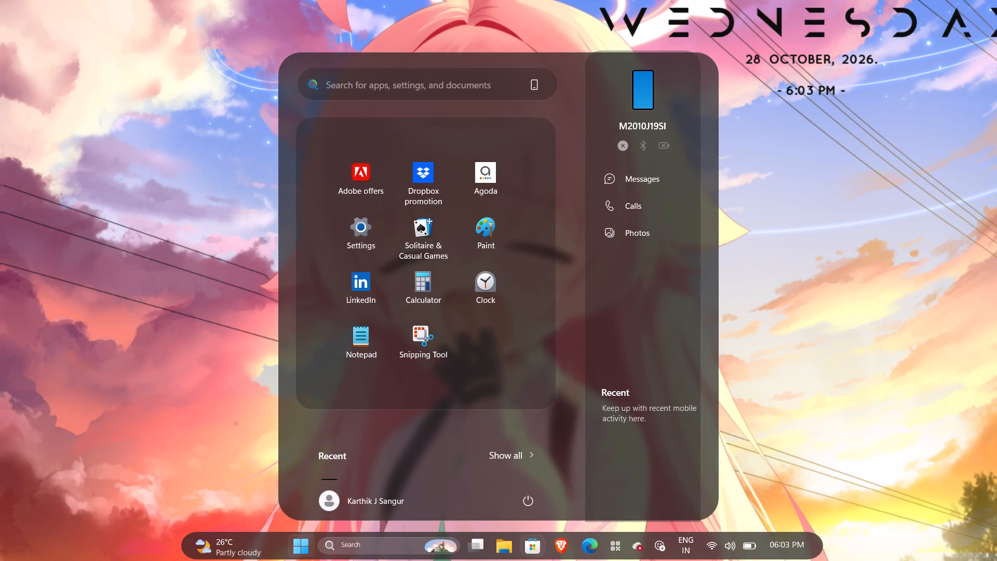
Switch to the Microsoft Store, search for "what" and open the WhatsApp product page.
click(529, 540)
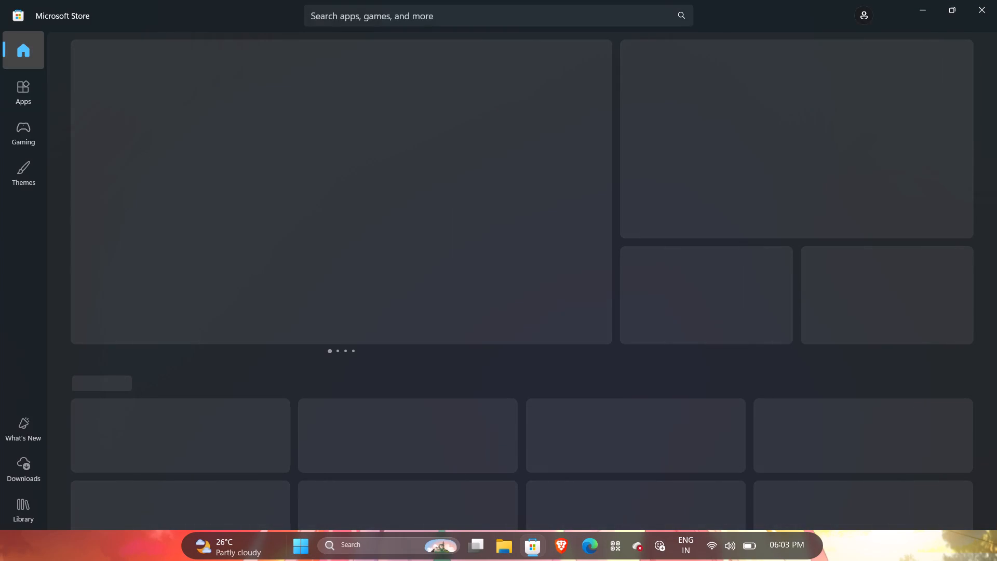
click(563, 11)
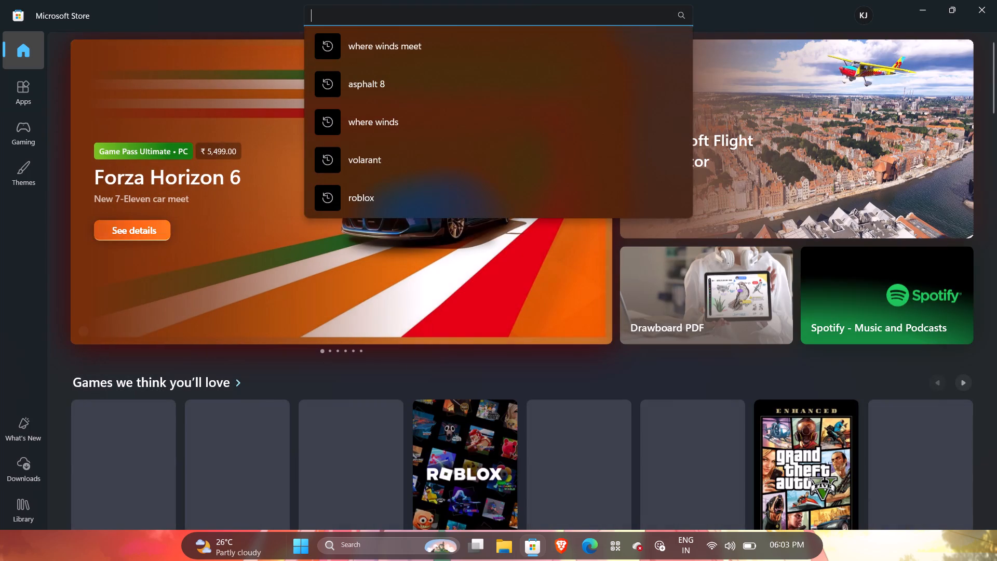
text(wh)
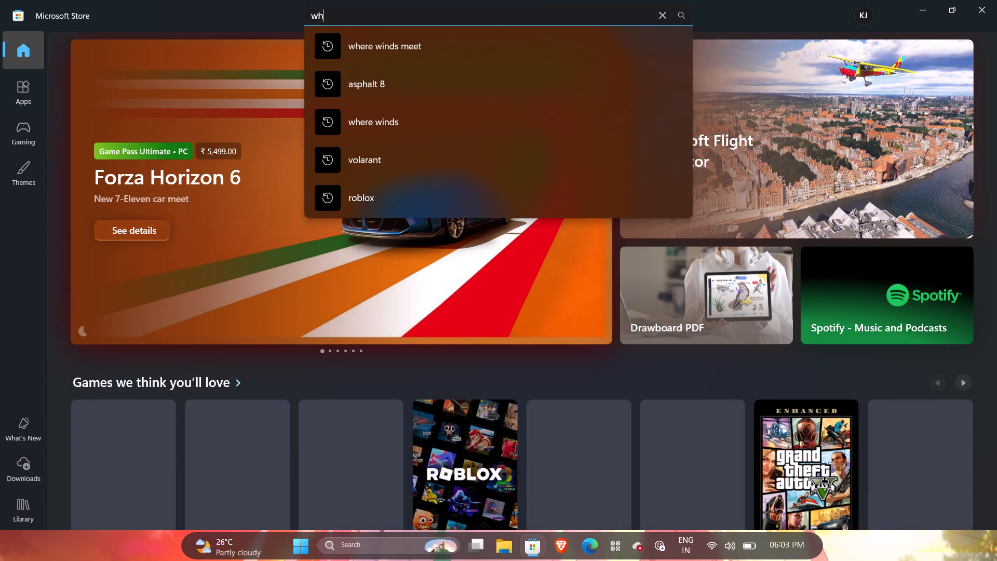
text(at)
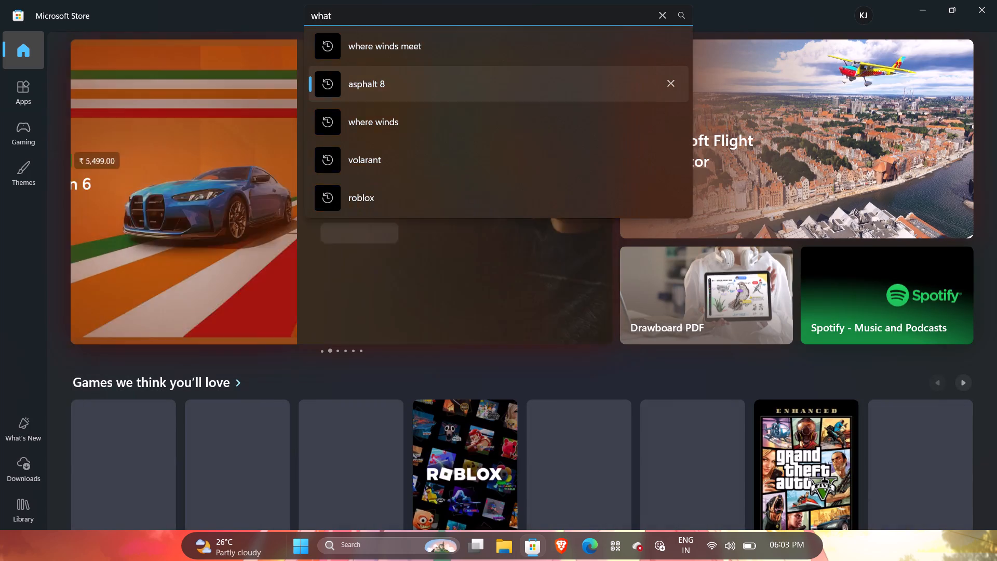
click(522, 160)
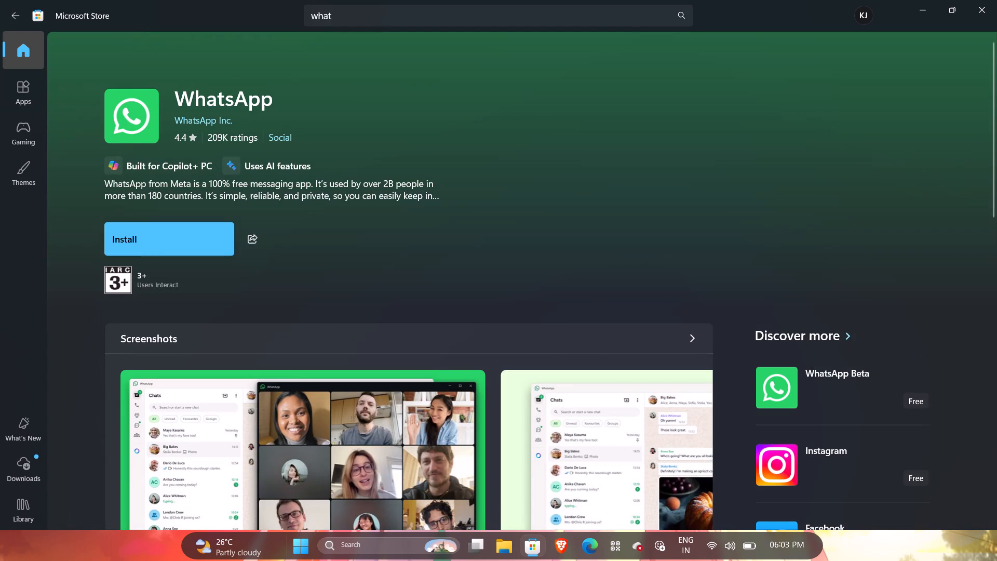
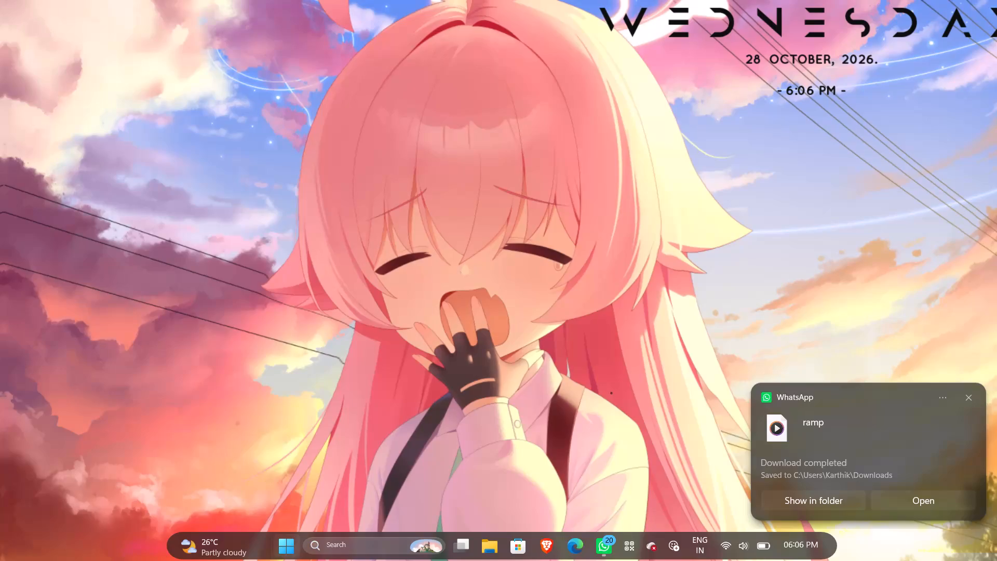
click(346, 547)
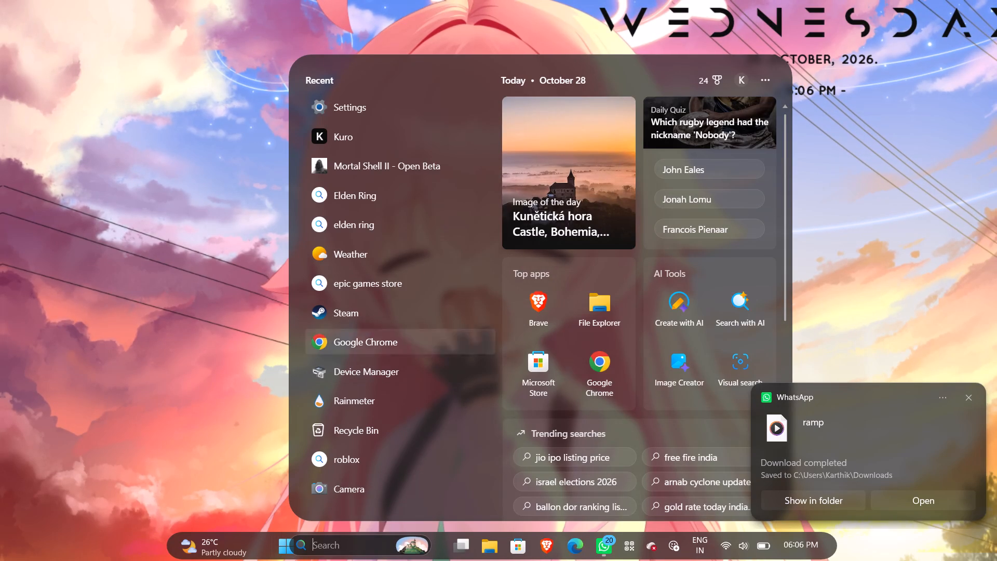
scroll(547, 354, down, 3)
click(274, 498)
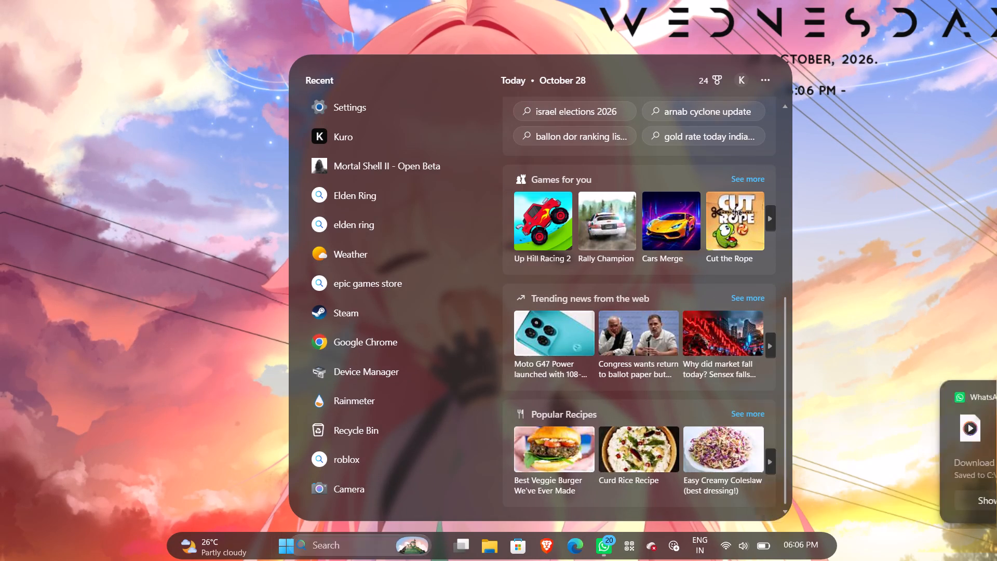
Browse the app categories in the Start view and expand the Productivity group to see its apps.
click(289, 555)
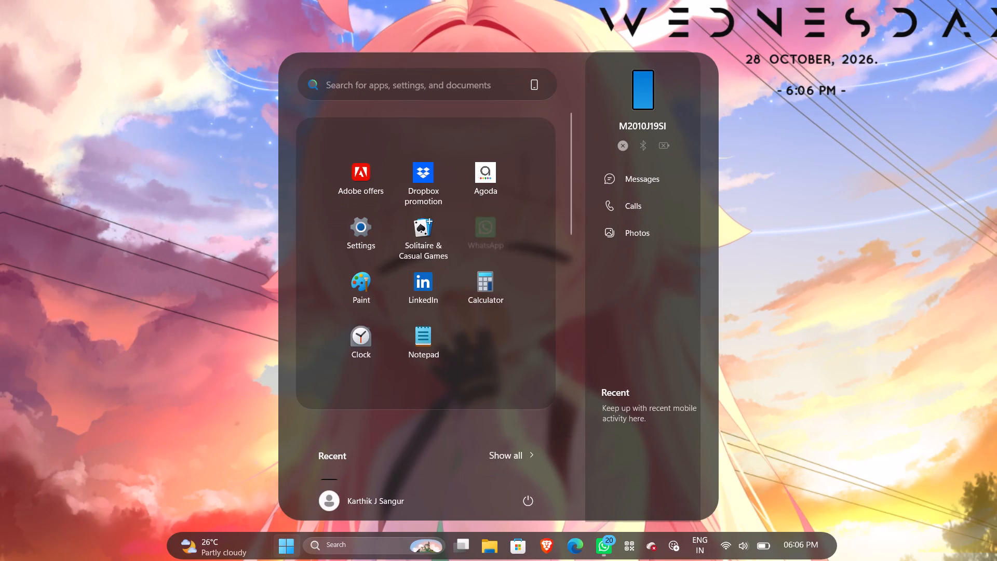
scroll(373, 436, down, 6)
scroll(373, 436, right, 1)
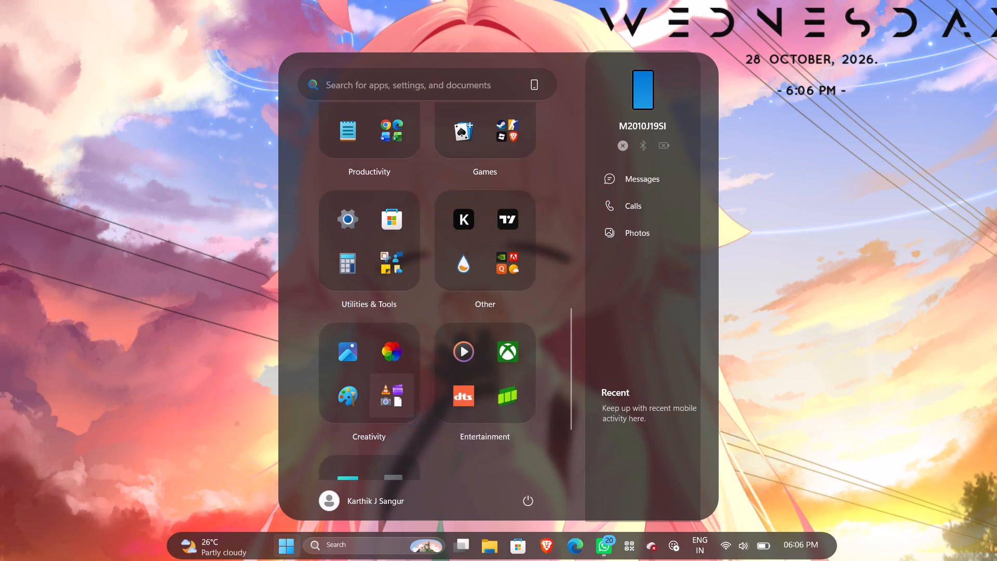
scroll(373, 436, right, 1)
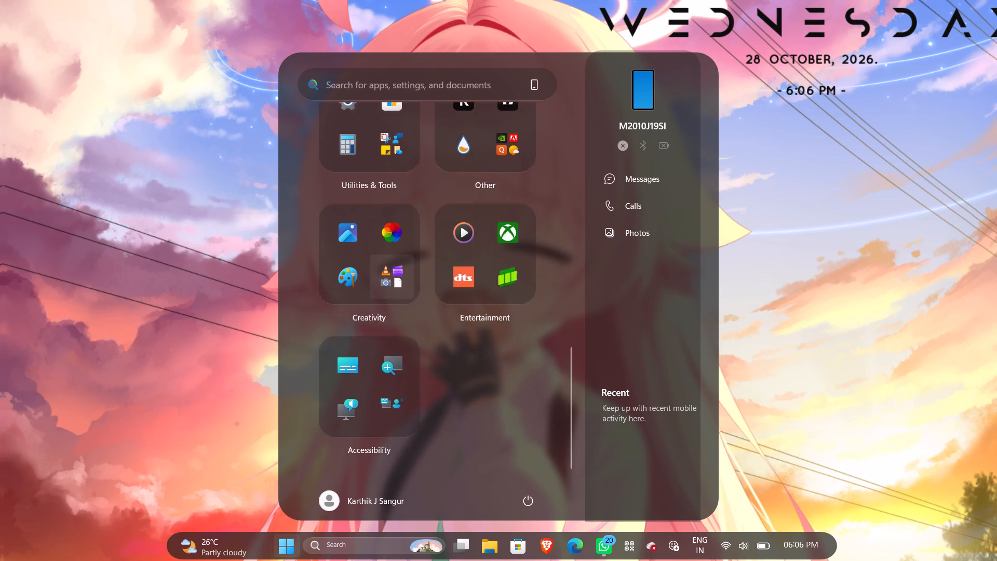
scroll(373, 436, right, 1)
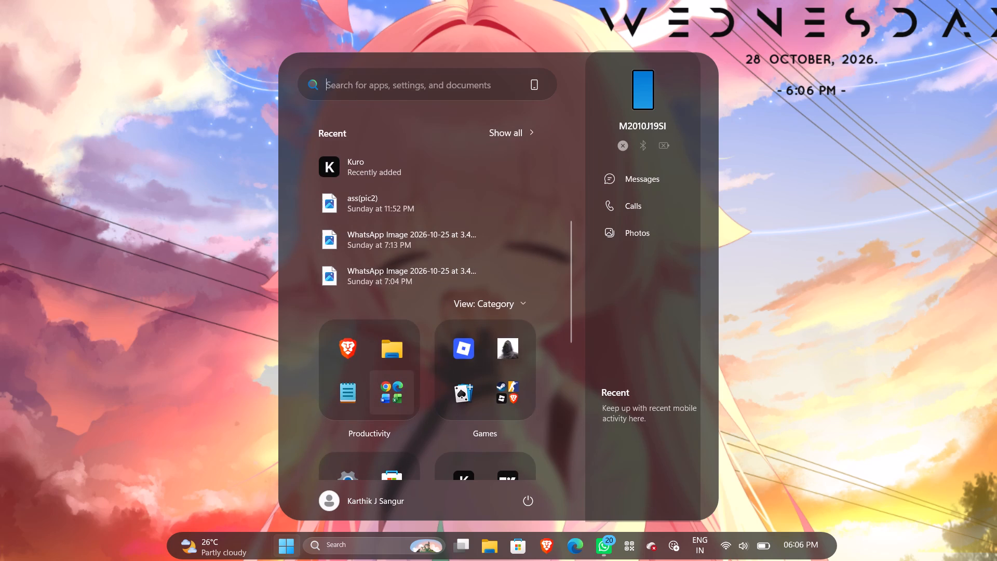
click(390, 409)
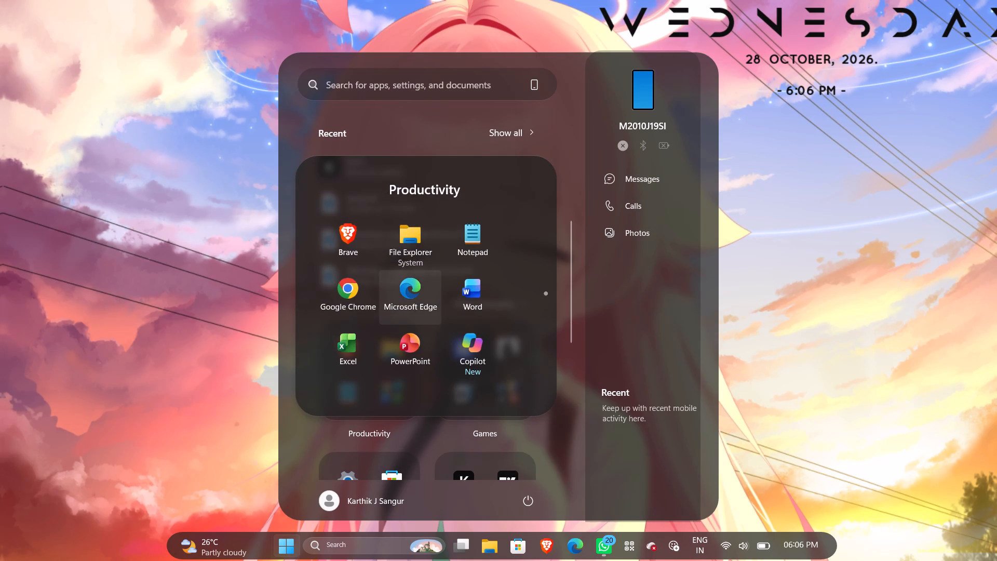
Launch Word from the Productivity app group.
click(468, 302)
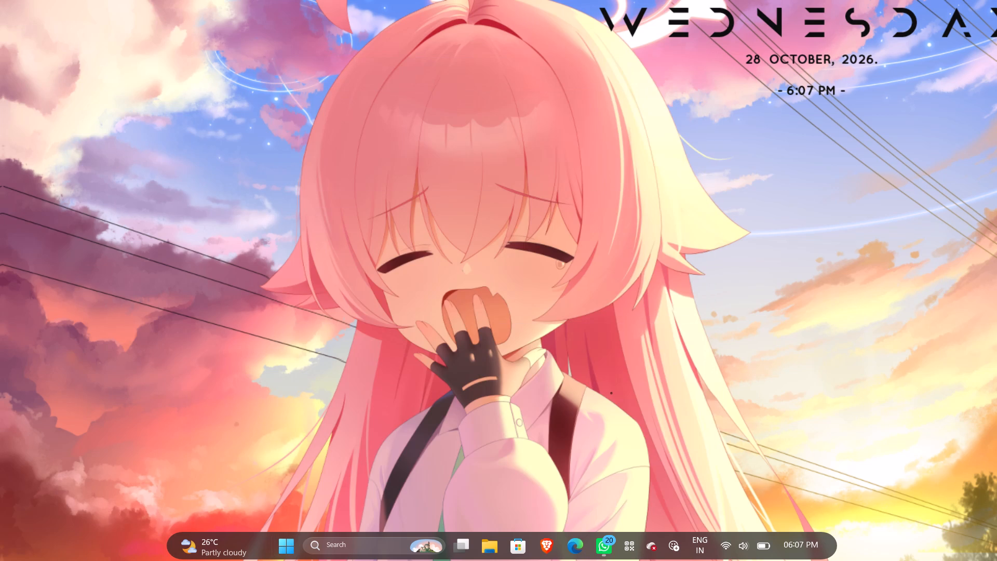
Move the desktop date and time widget inward so the whole weekday name fits on the screen.
drag(898, 47, 845, 55)
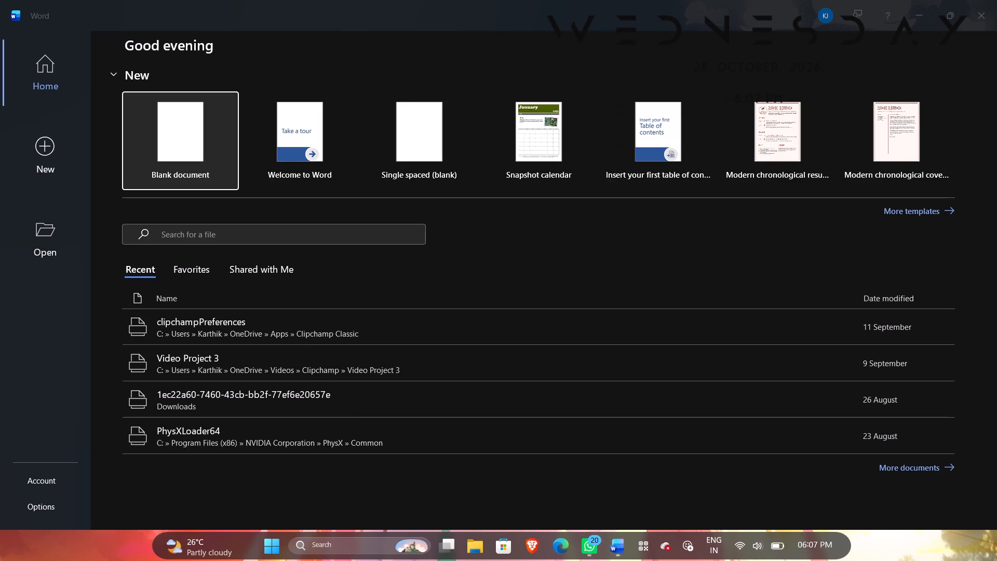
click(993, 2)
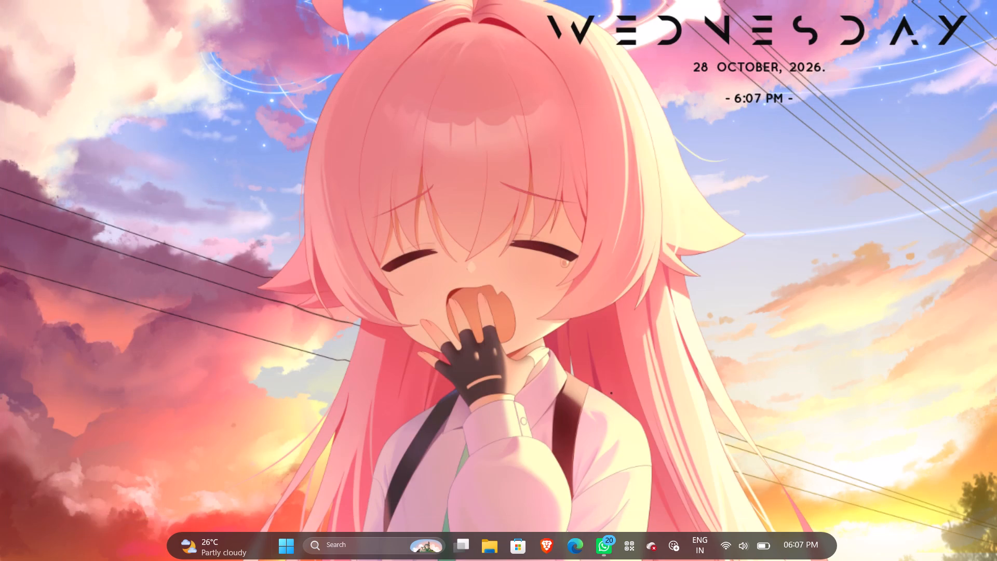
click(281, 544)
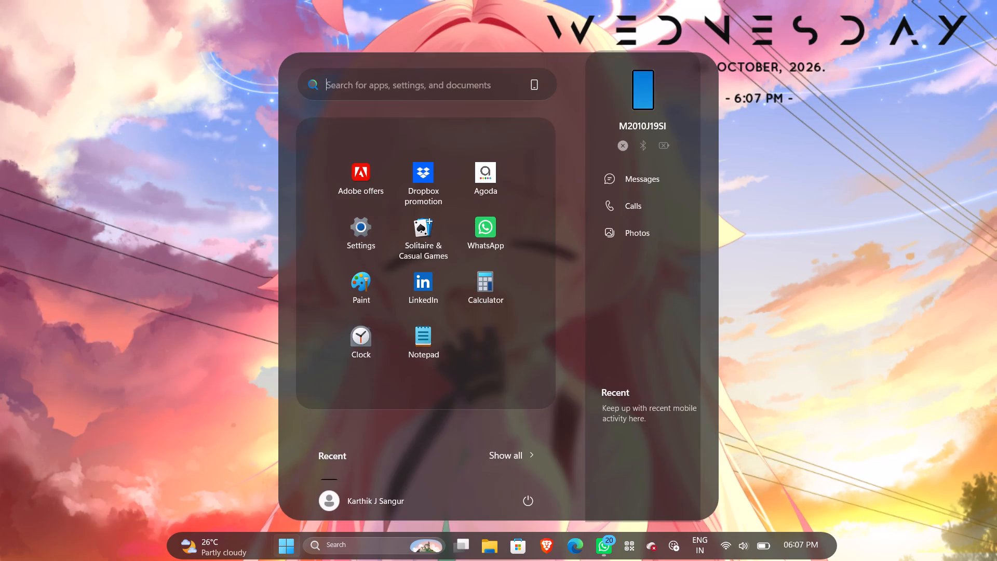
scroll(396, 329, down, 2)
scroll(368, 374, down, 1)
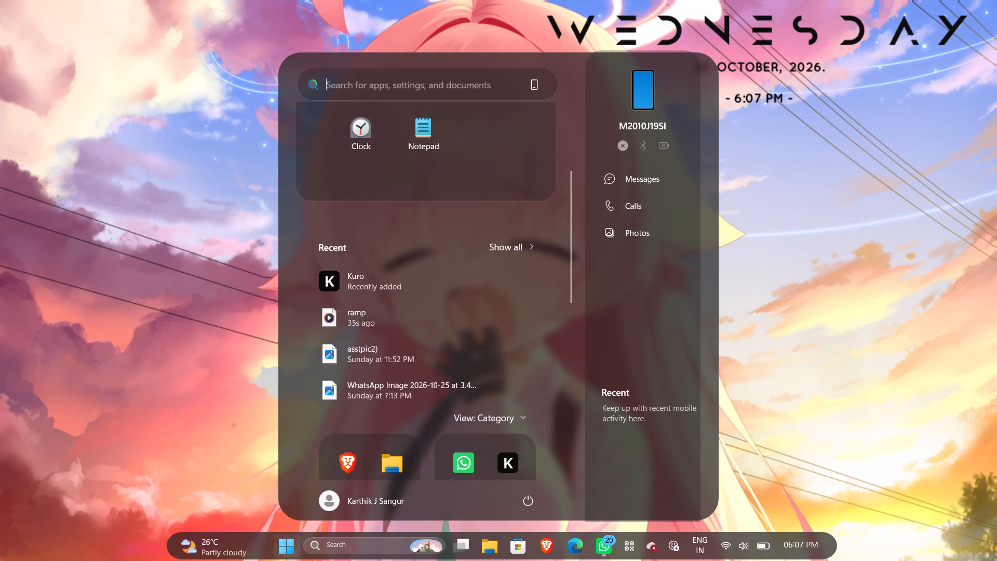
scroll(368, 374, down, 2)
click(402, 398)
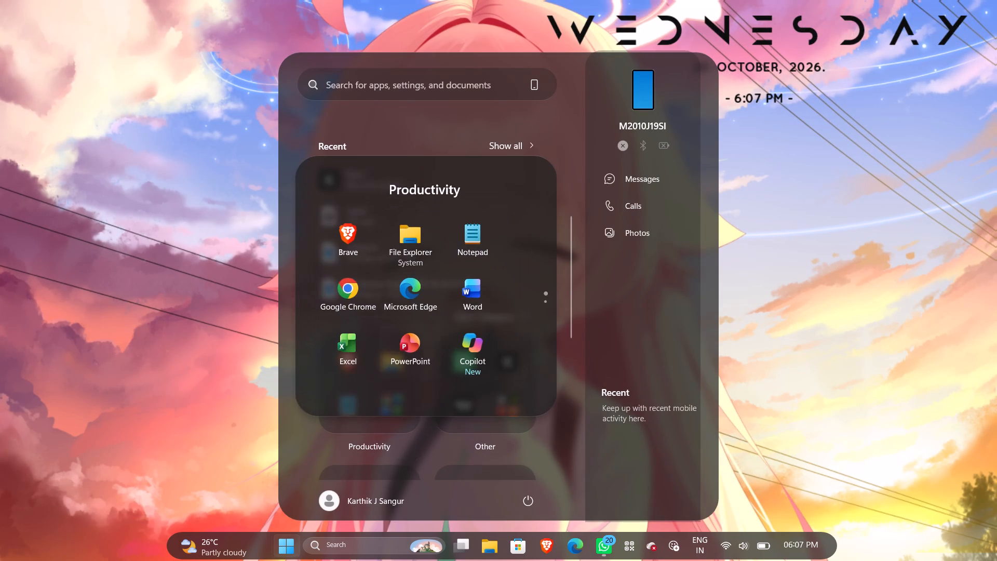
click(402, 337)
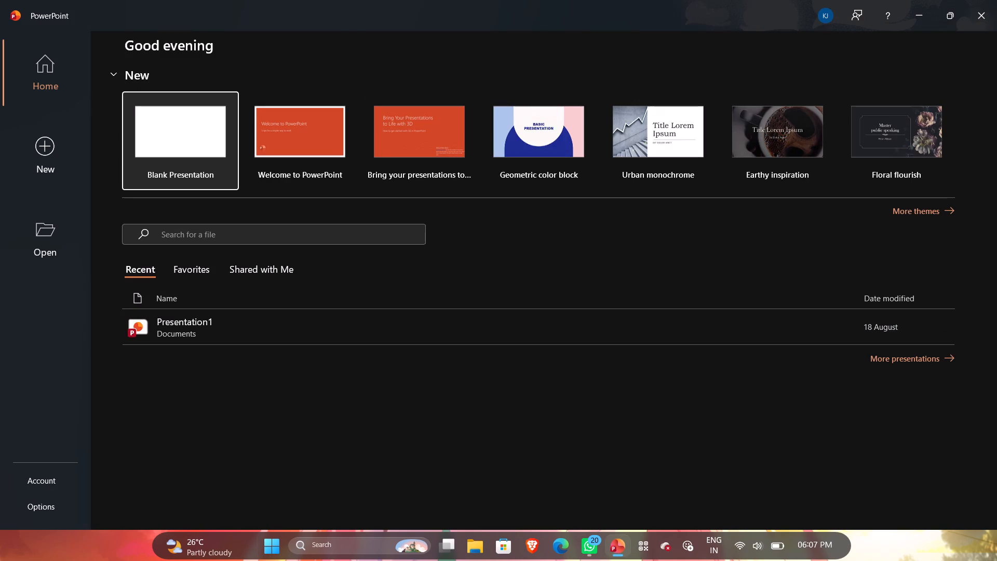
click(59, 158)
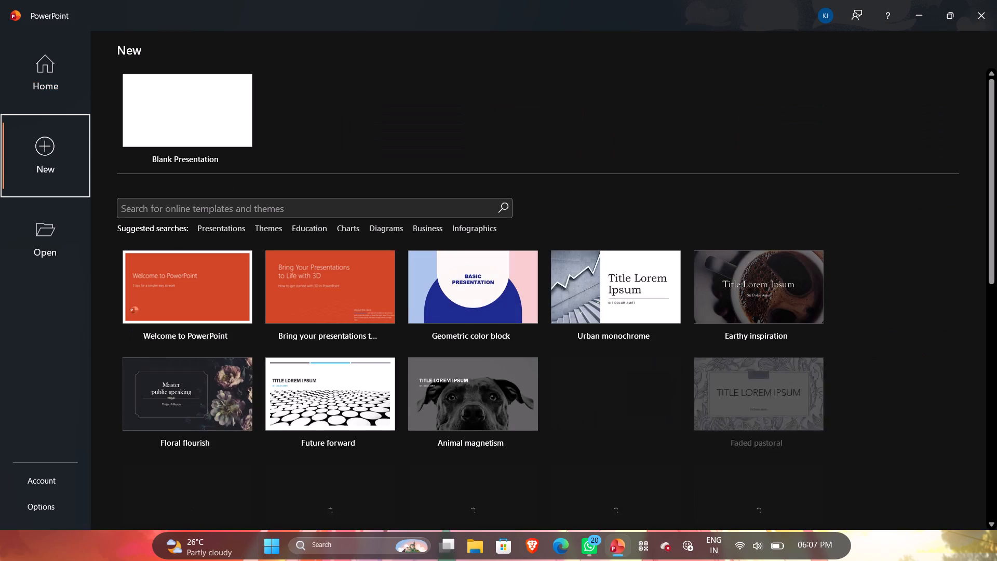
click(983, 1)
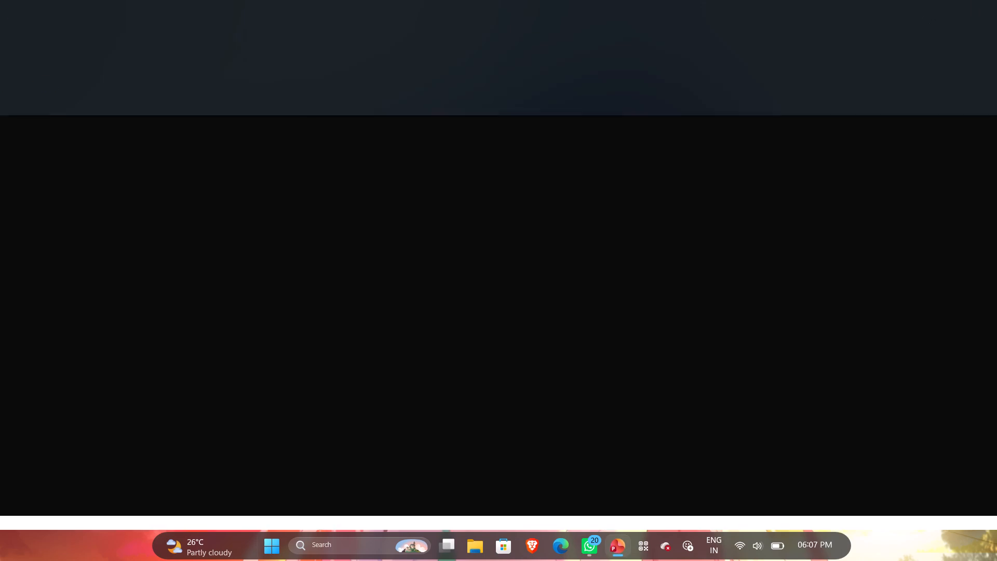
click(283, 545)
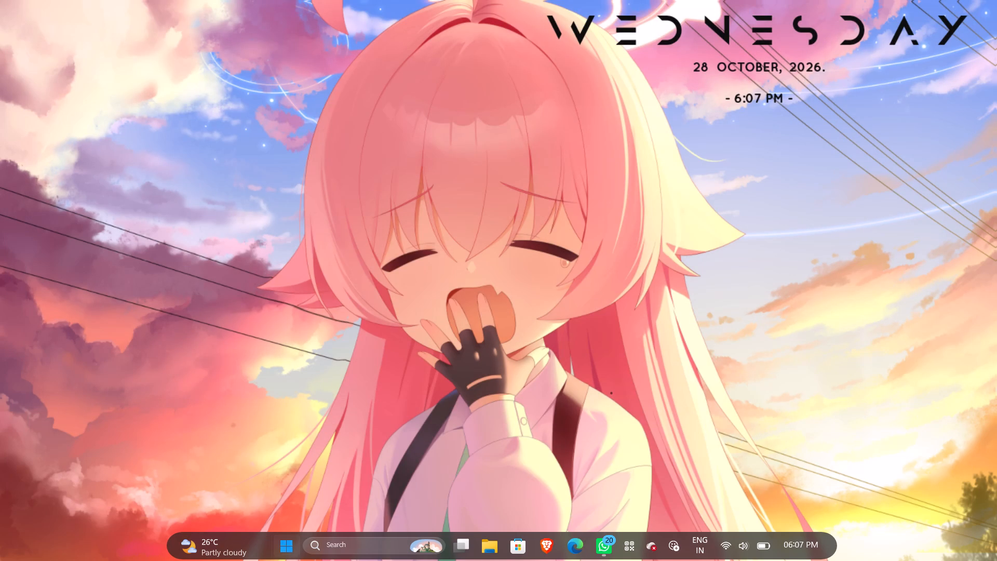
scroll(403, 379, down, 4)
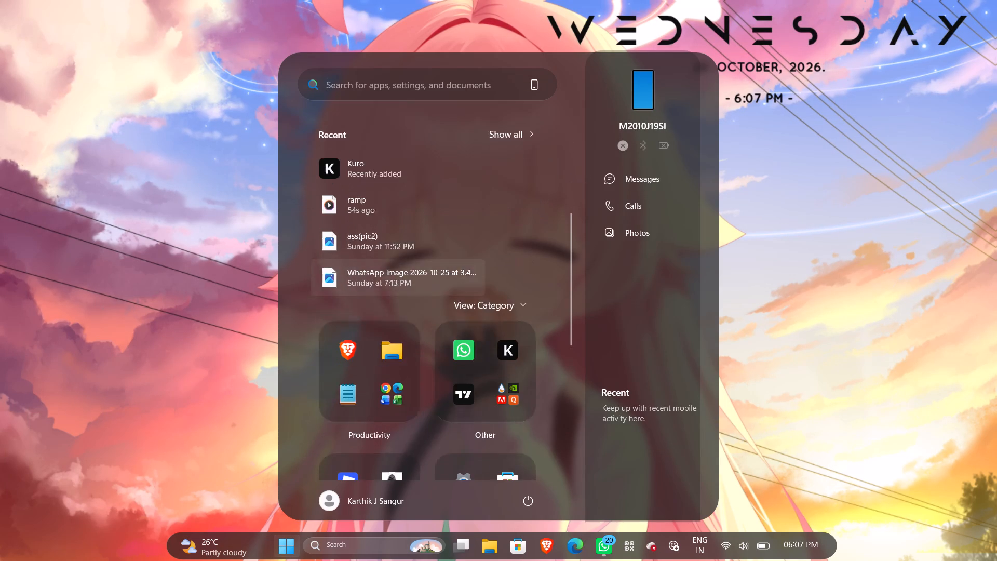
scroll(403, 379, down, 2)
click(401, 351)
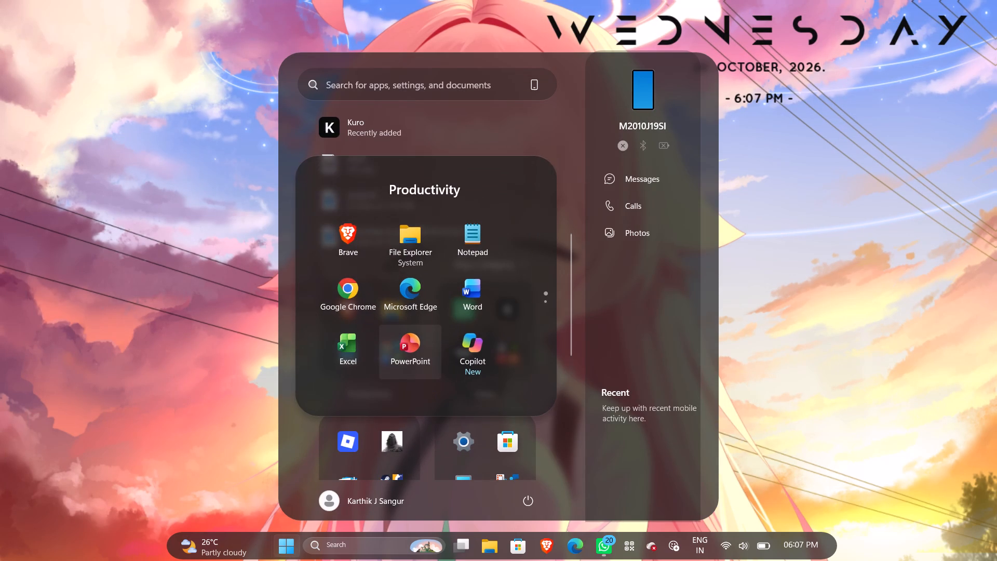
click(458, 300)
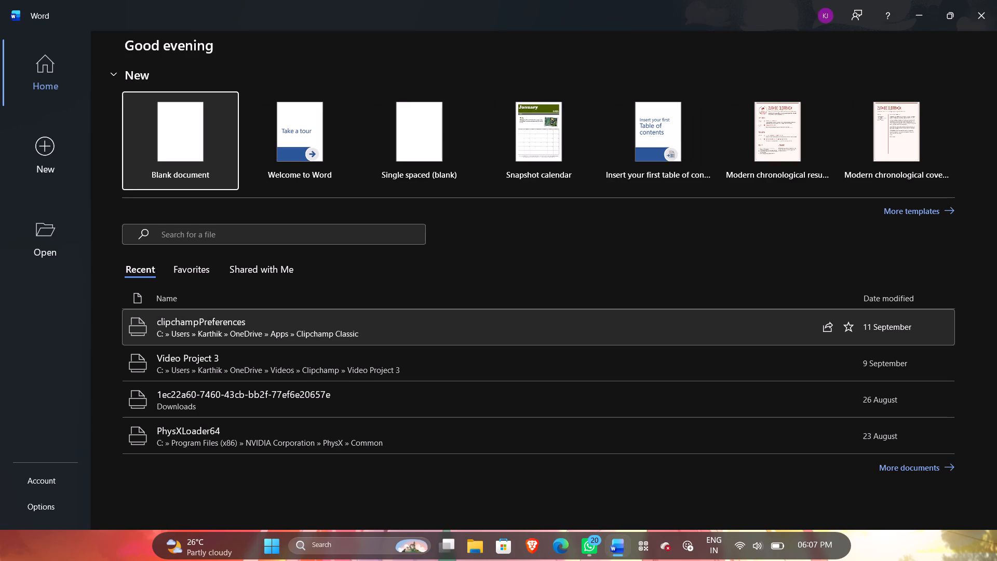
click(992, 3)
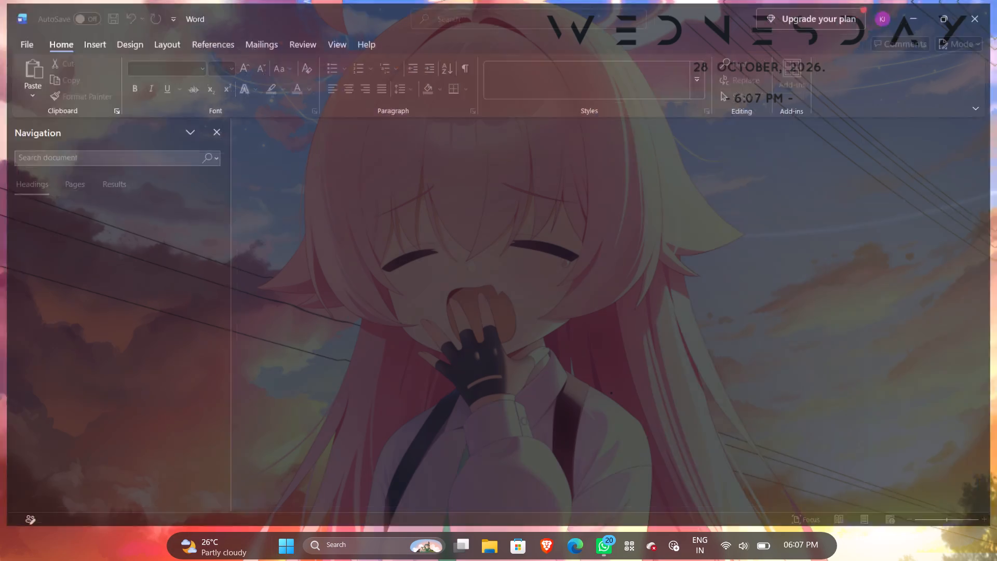
Search Windows for "cli", launch Microsoft Clipchamp and maximize its window.
click(379, 547)
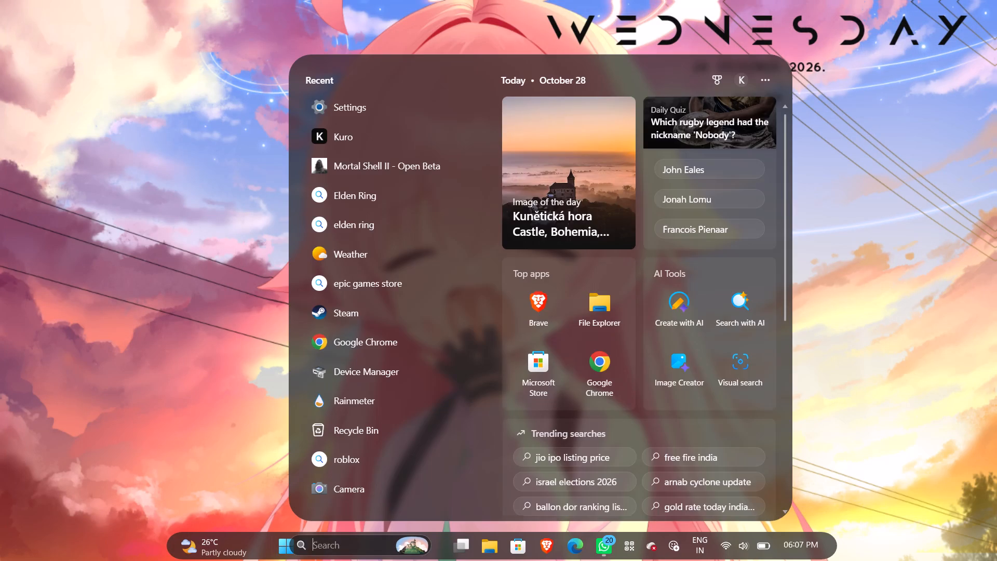
text(cli)
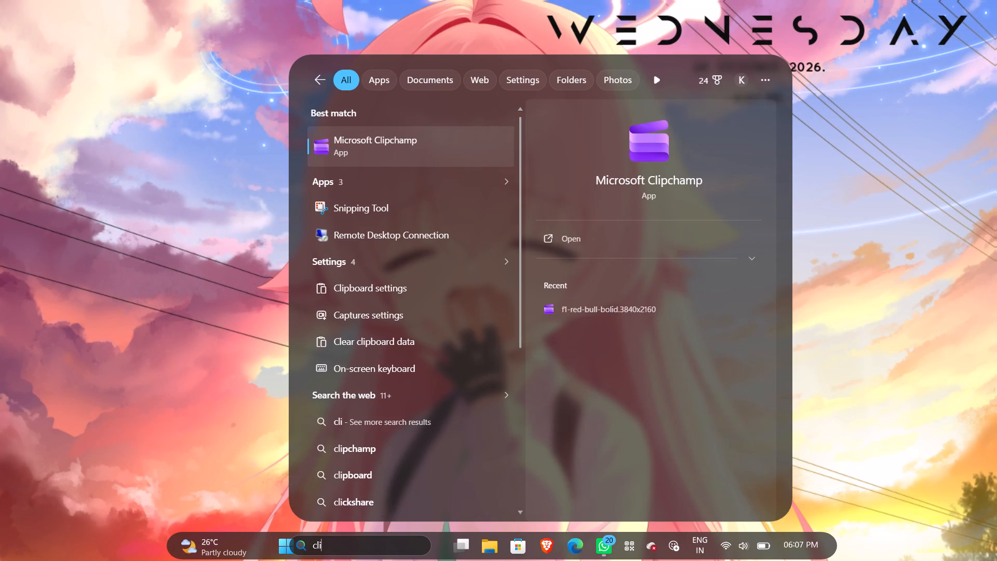
click(433, 136)
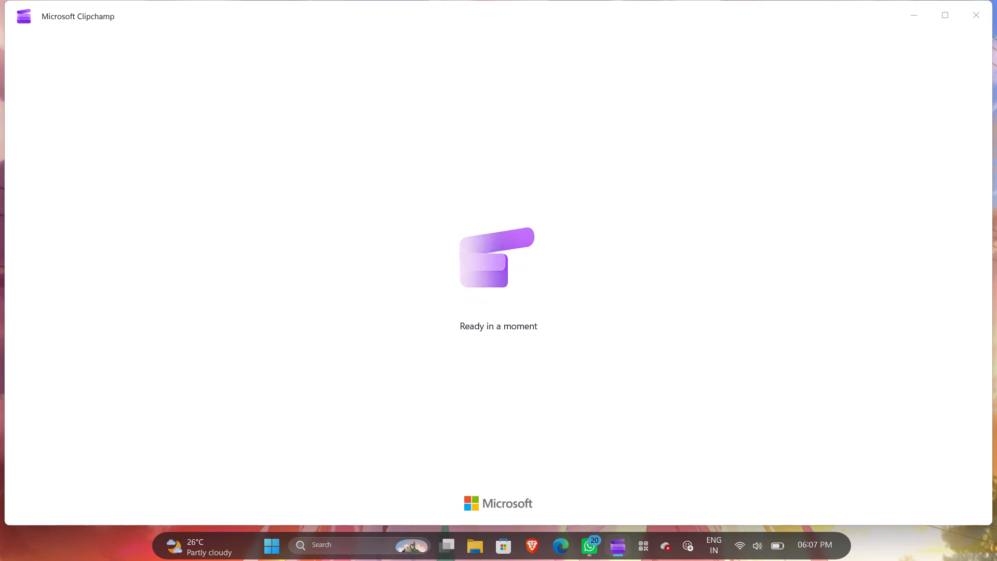
click(949, 10)
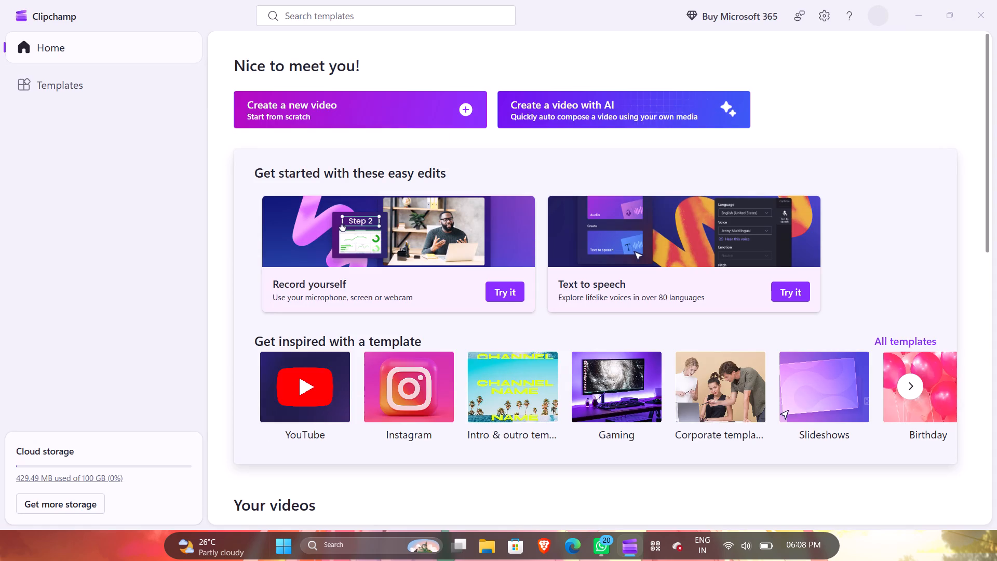
Create a new video project from scratch.
click(471, 108)
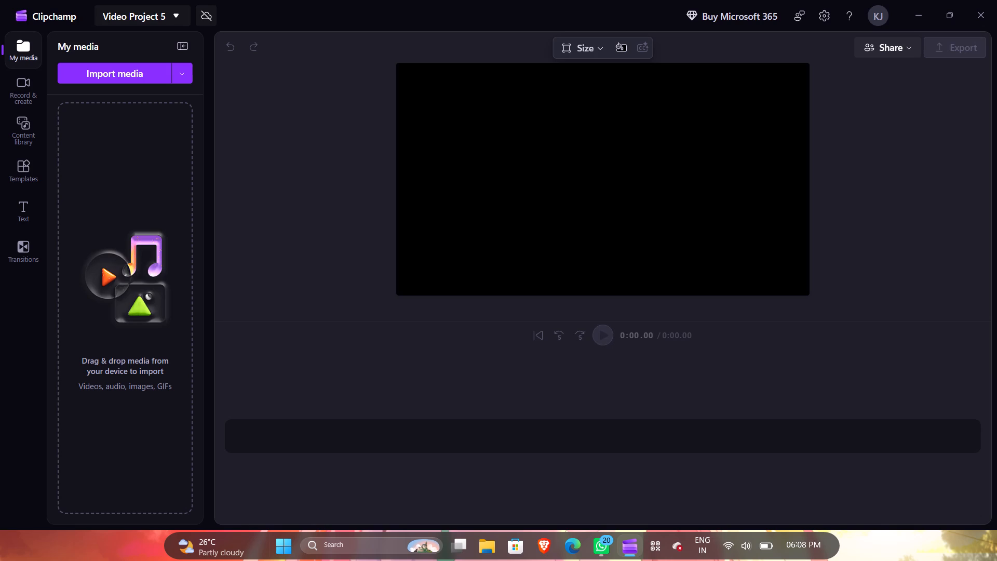
Import the ramp MP4 file from the Downloads folder into the project media.
click(143, 69)
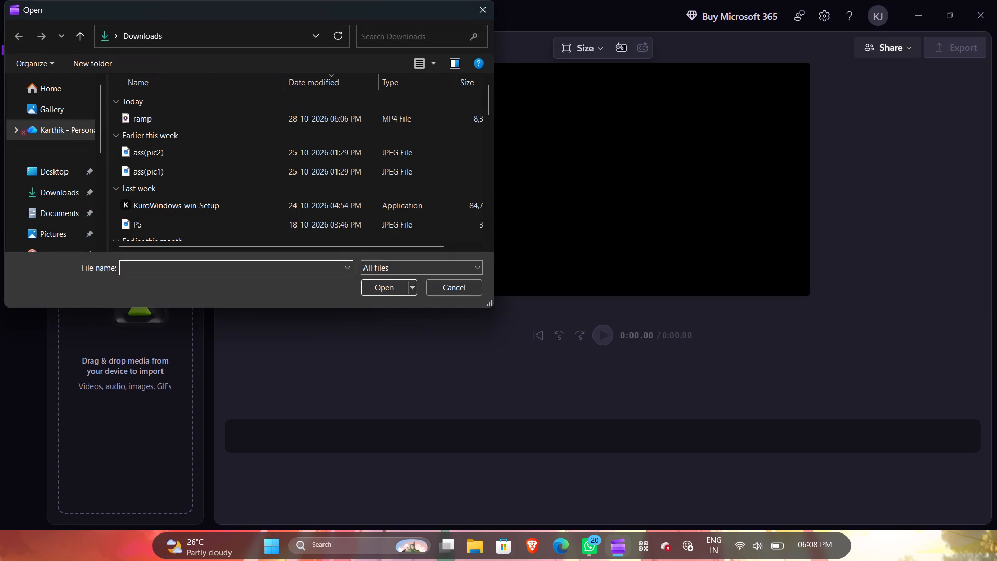
click(147, 121)
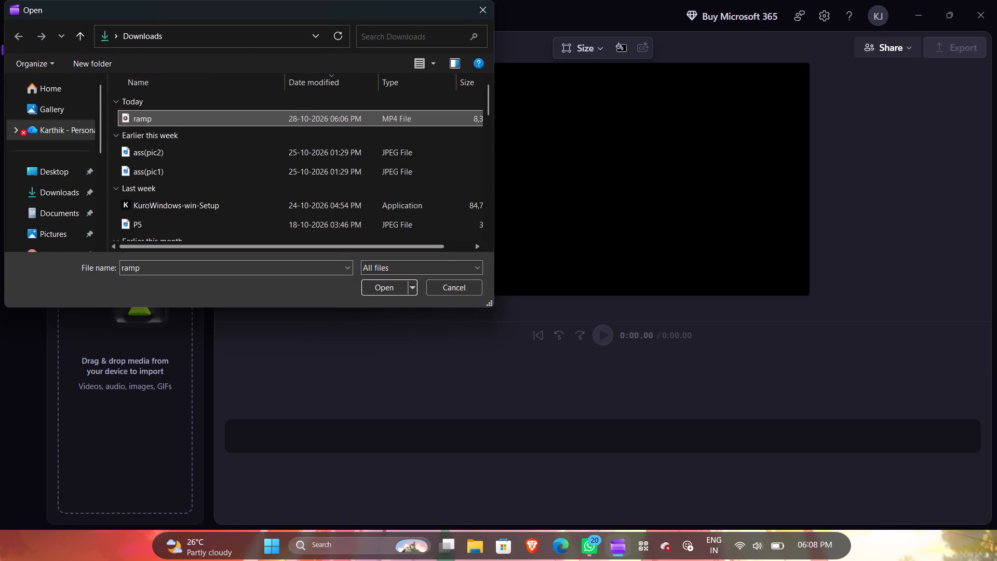
click(378, 283)
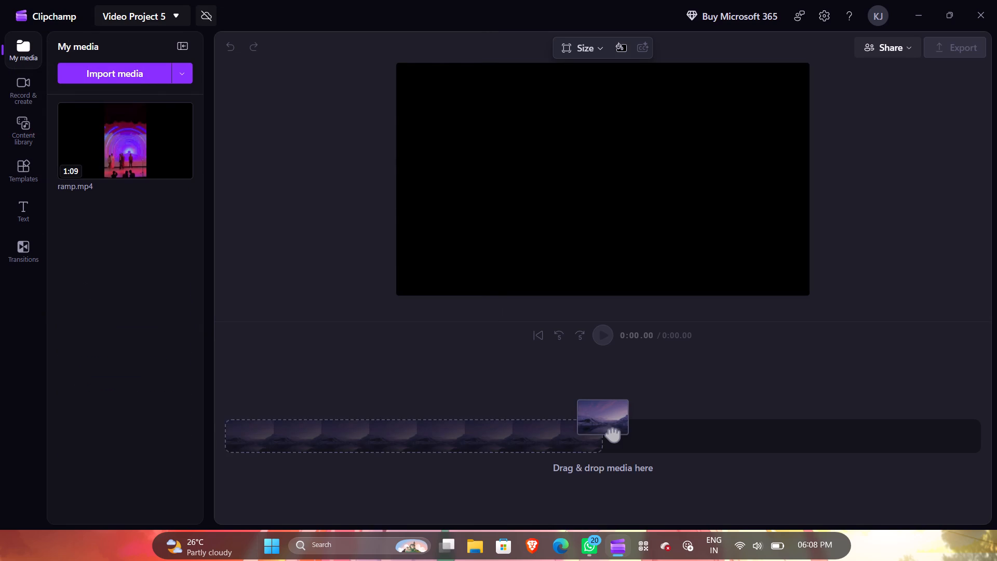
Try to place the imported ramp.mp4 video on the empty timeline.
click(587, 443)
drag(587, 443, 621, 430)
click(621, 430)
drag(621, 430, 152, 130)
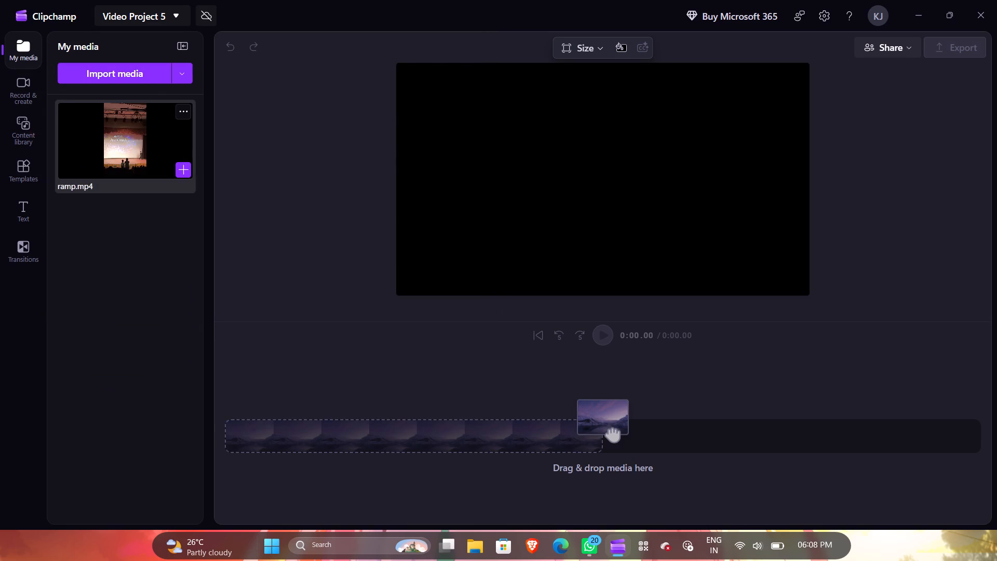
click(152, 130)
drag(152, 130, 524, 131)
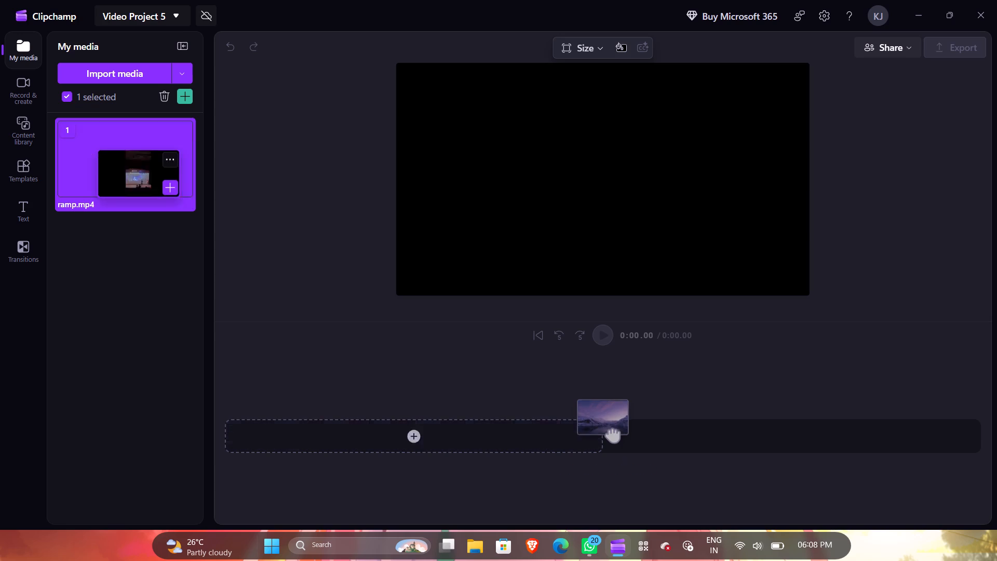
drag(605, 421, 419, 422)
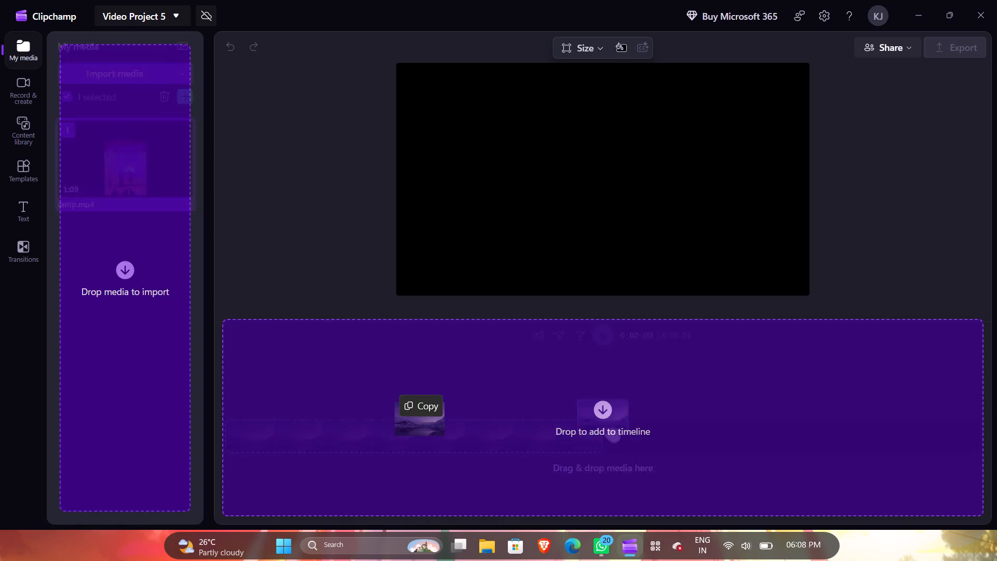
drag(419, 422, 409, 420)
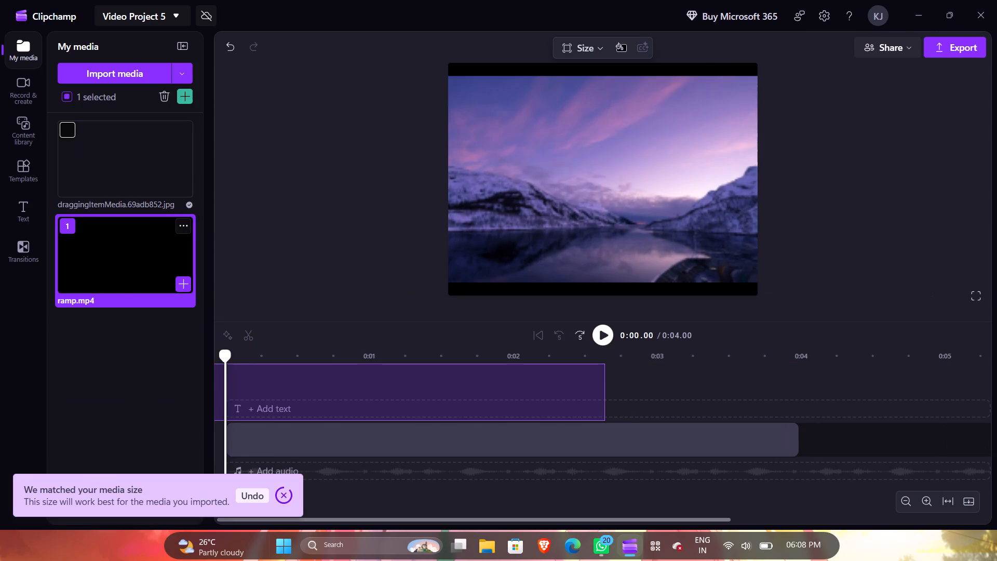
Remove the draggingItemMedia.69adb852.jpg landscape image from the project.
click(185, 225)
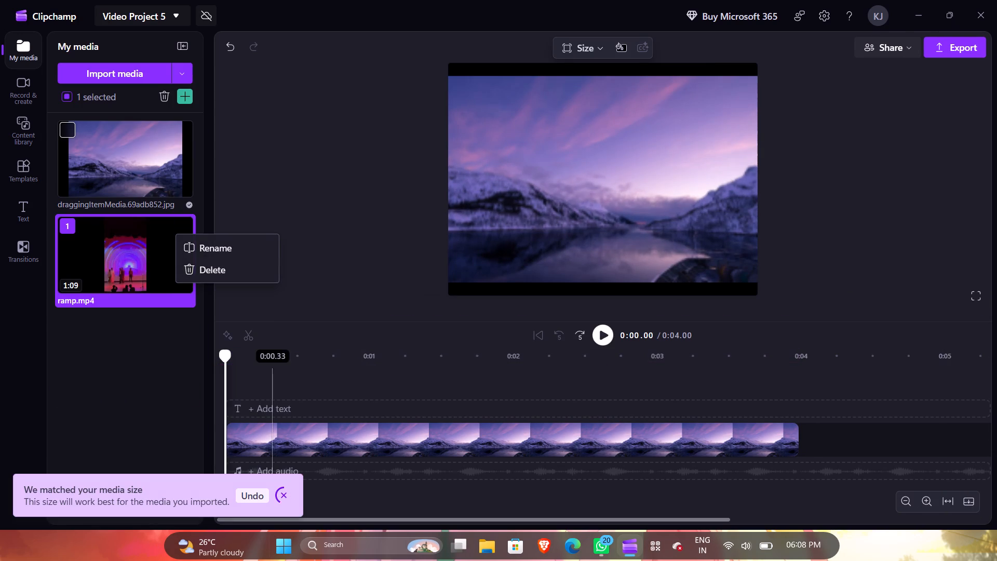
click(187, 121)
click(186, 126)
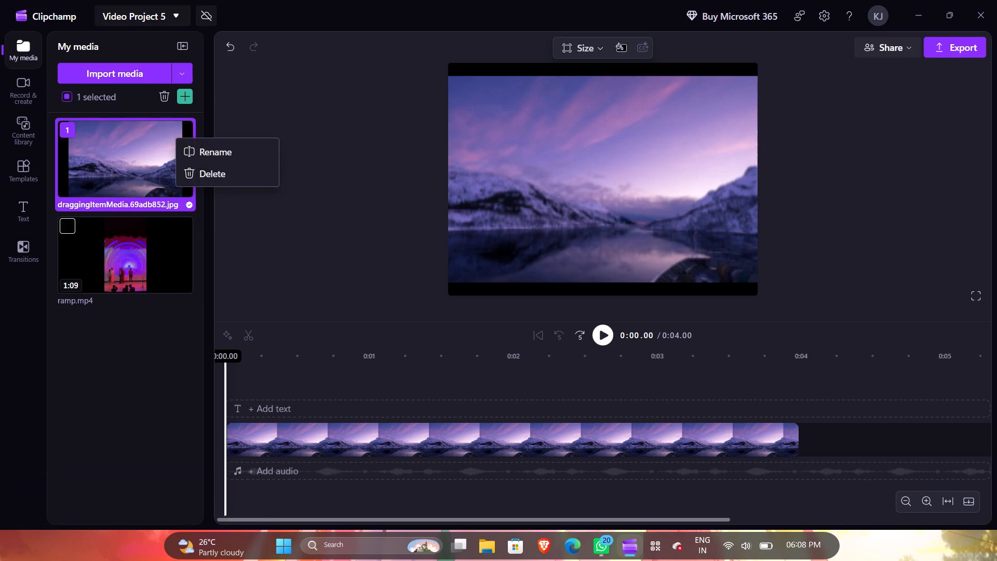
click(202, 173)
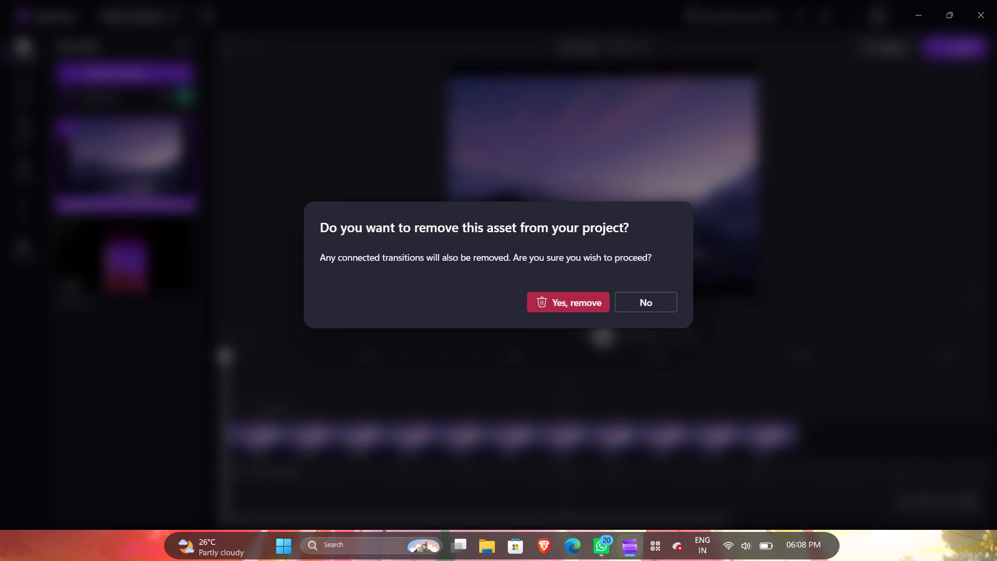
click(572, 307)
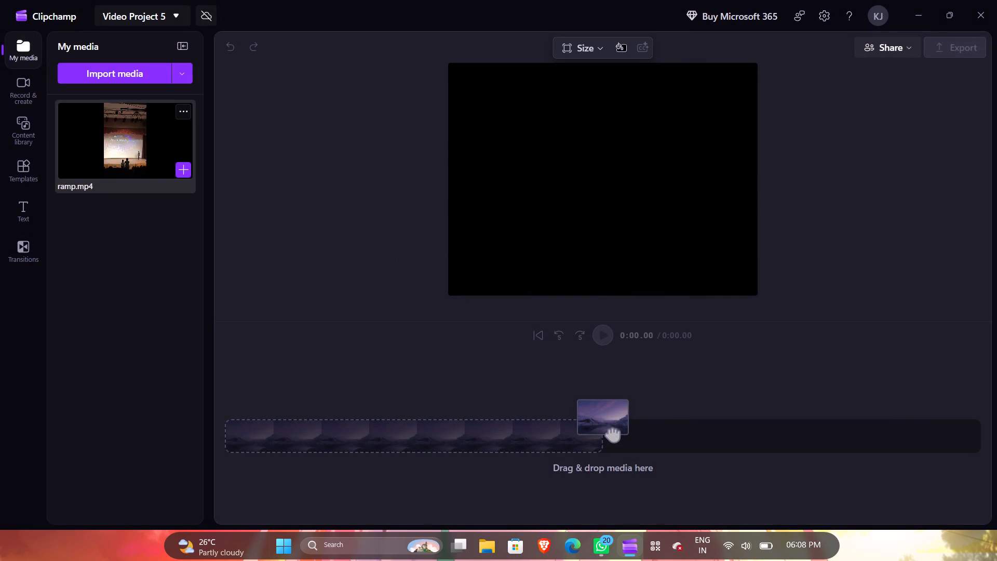
Add the ramp.mp4 video to the timeline.
drag(168, 157, 438, 447)
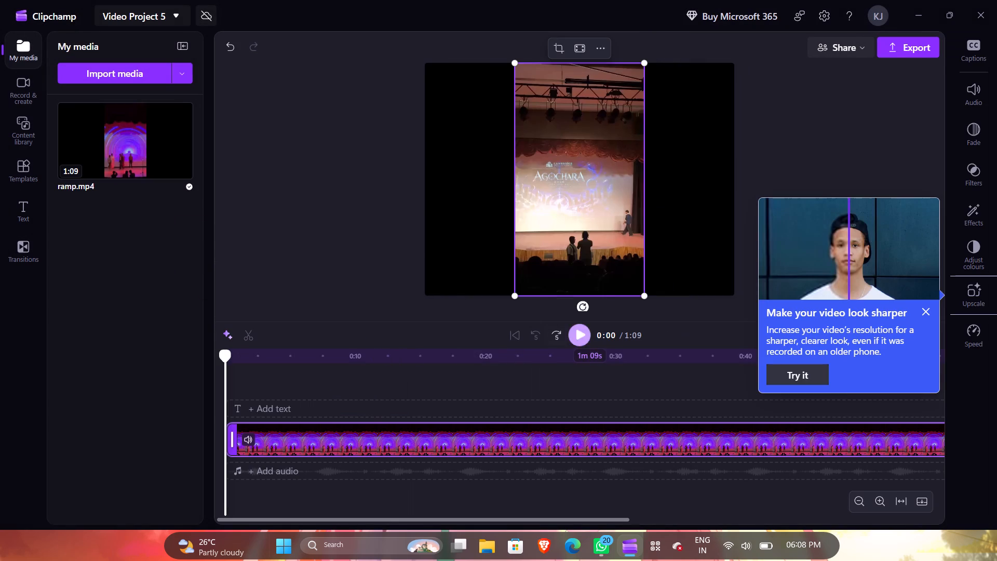
Play ramp.mp4 from the start and skip ahead through the footage to examine the opening stage performance.
click(585, 329)
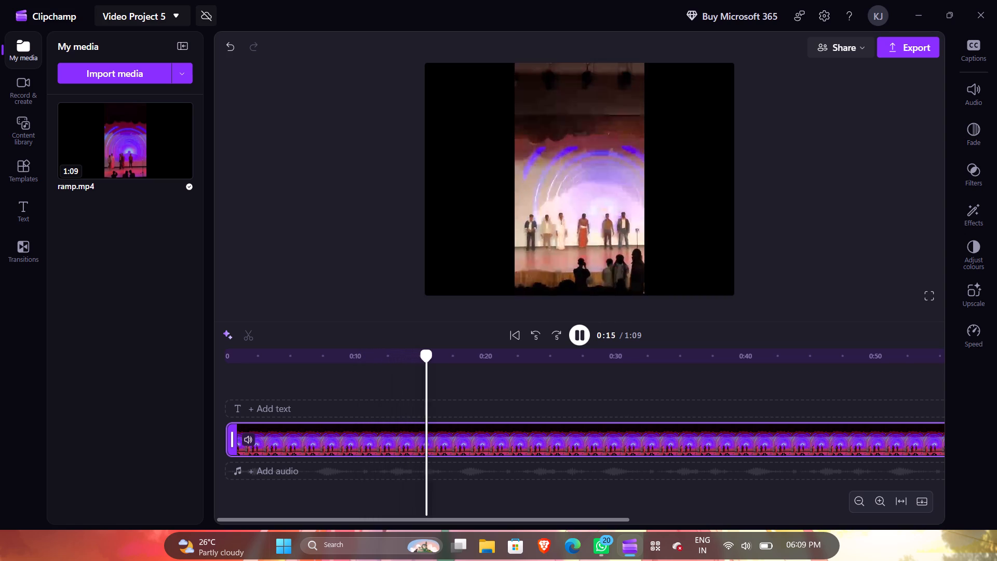
key(space)
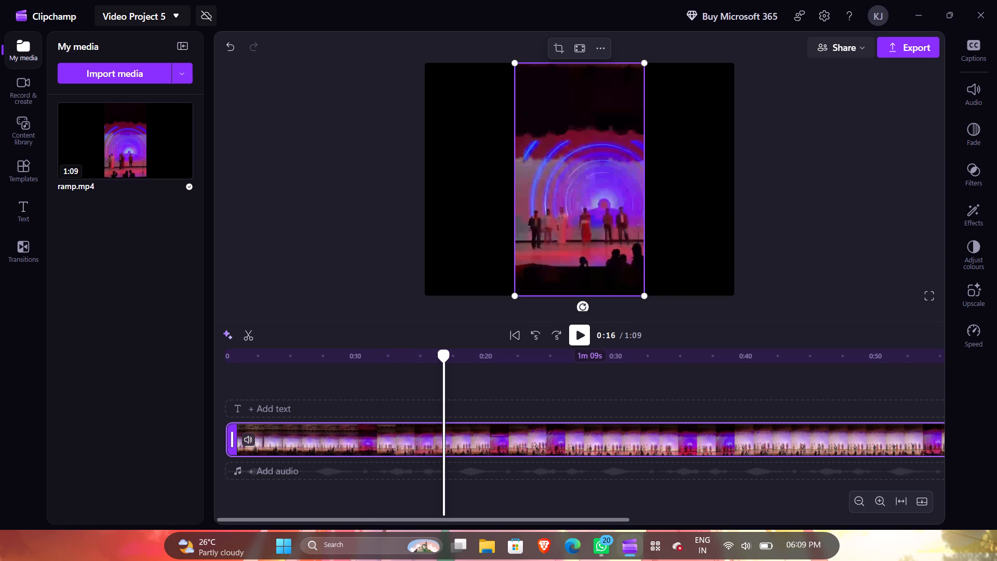
key(space)
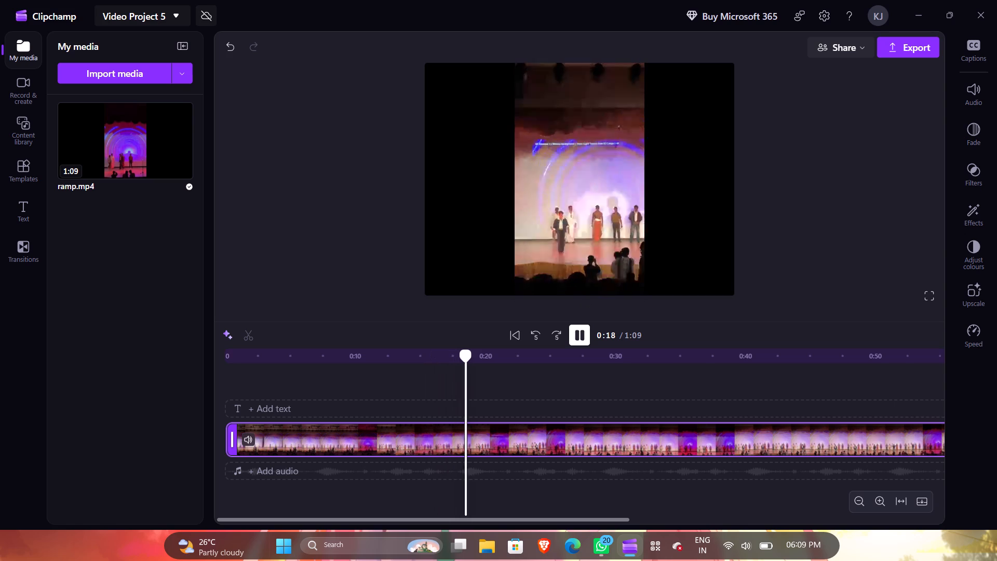
key(Right)
key(Right)
key(Right)
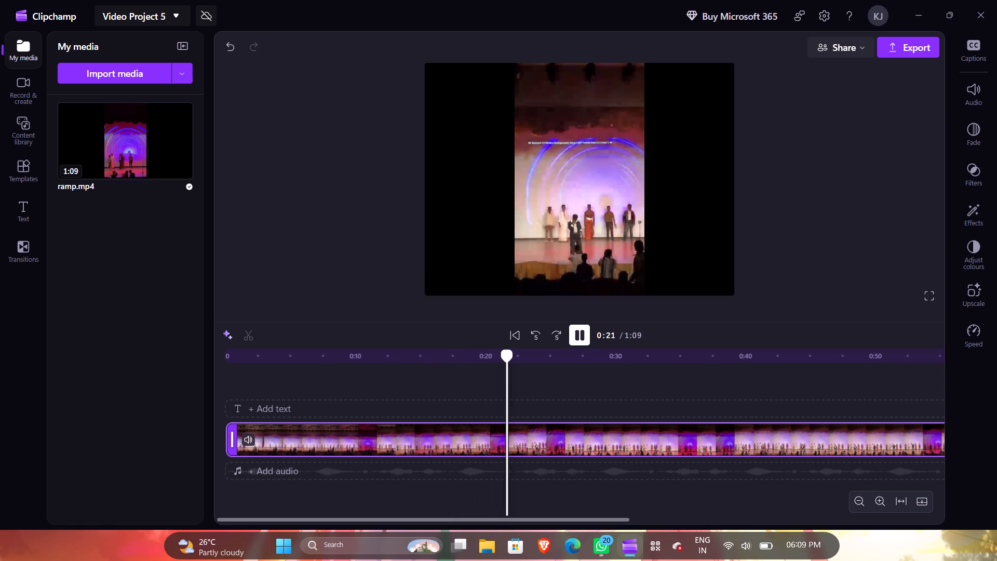
key(Right)
key(Right)
key(Right)
key(Right)
key(Right)
key(Right)
key(Right)
key(Right)
key(Right)
key(Right)
key(Right)
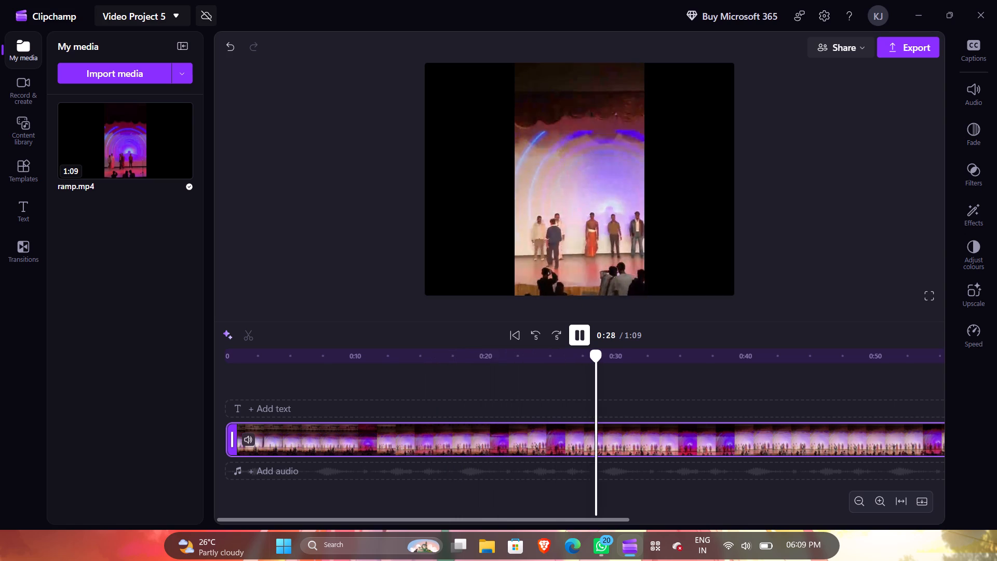
key(Right)
key(Right)
key(Right)
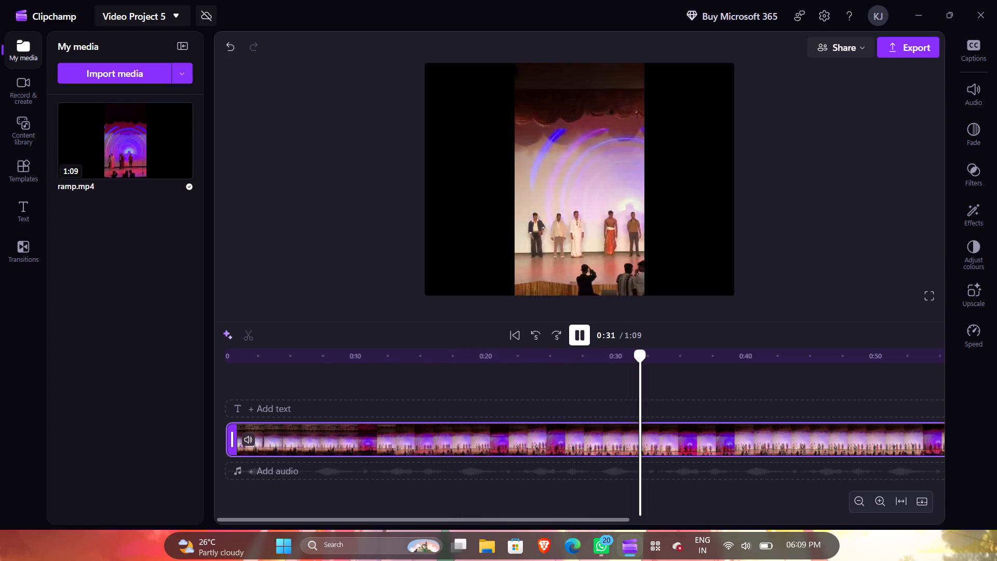
Step back through the footage to the 0:31 mark and split the ramp.mp4 clip there.
key(space)
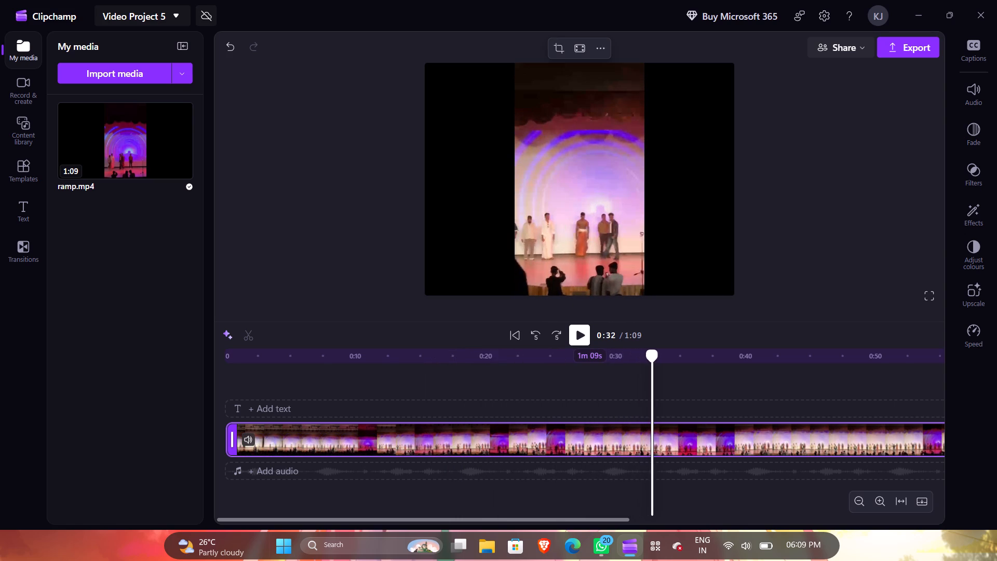
key(Left)
key(space)
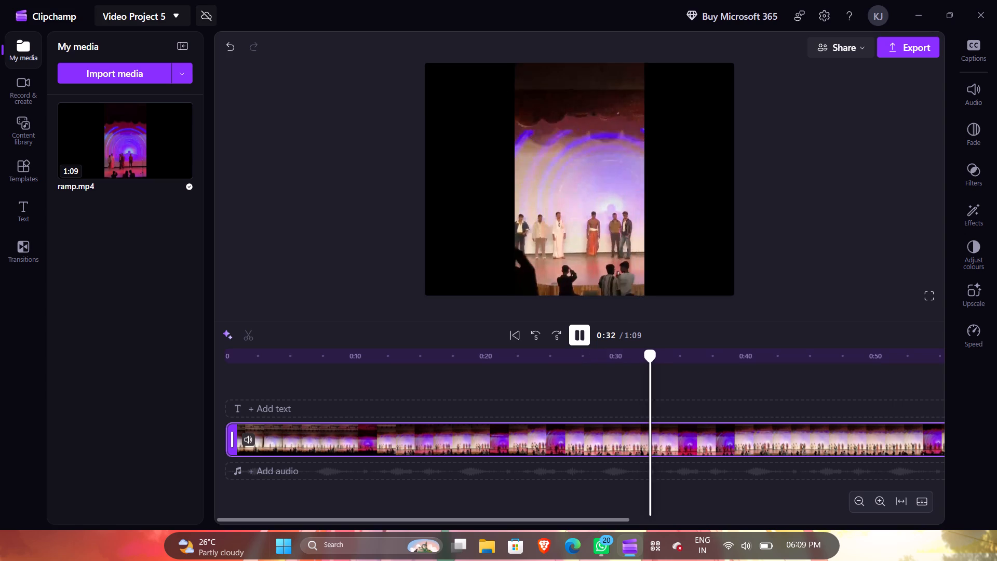
key(space)
key(space)
key(Left)
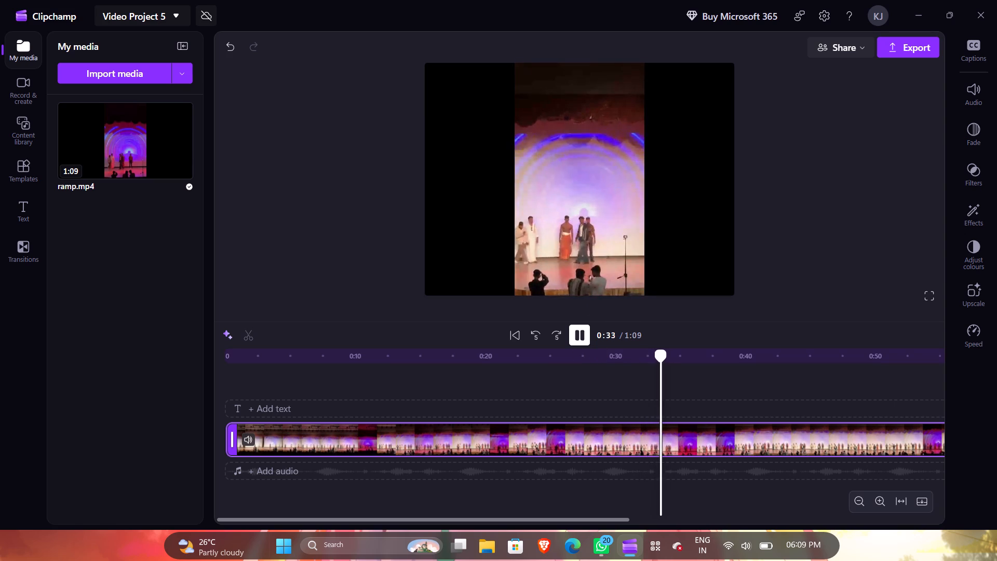
key(Left)
key(Left)
key(Left)
key(Left)
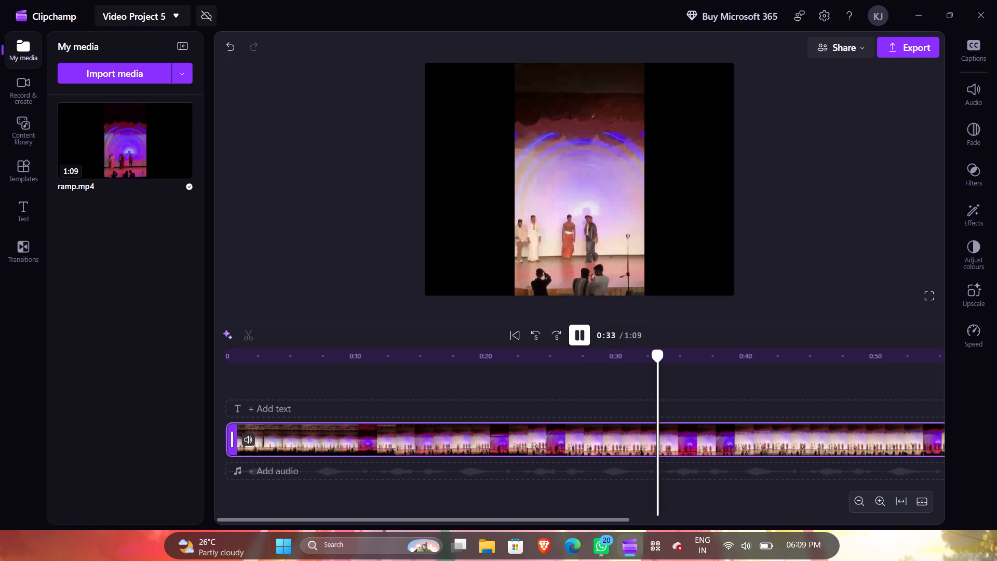
key(Left)
key(Left)
key(Left)
key(Left)
key(Left)
key(Left)
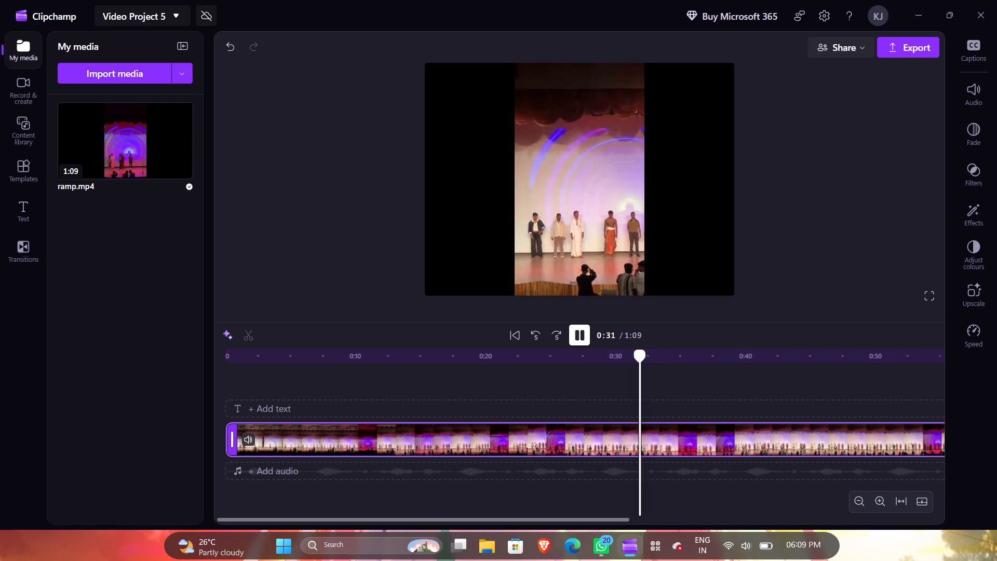
key(Left)
key(Left)
key(Left)
key(Left)
key(Left)
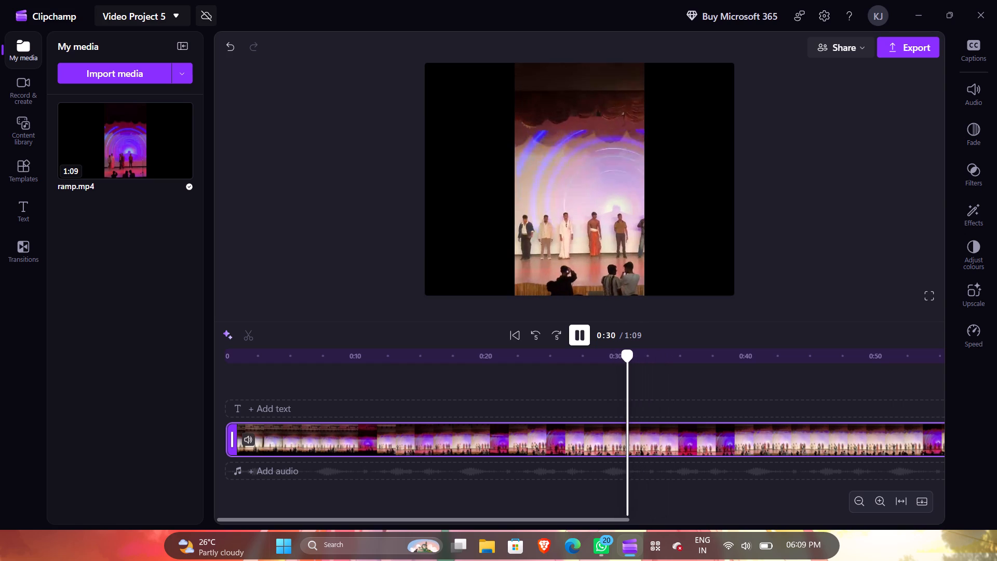
key(space)
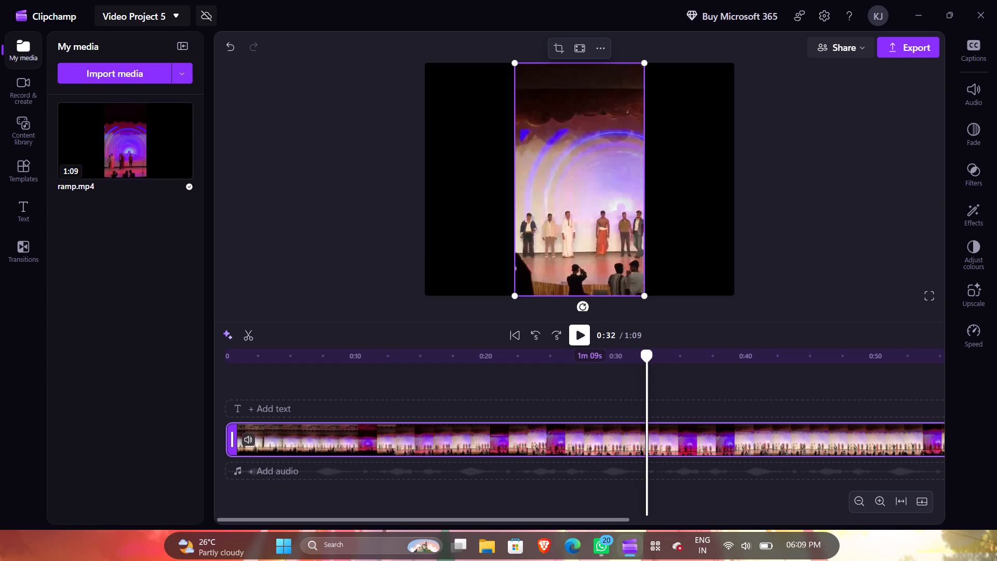
key(Left)
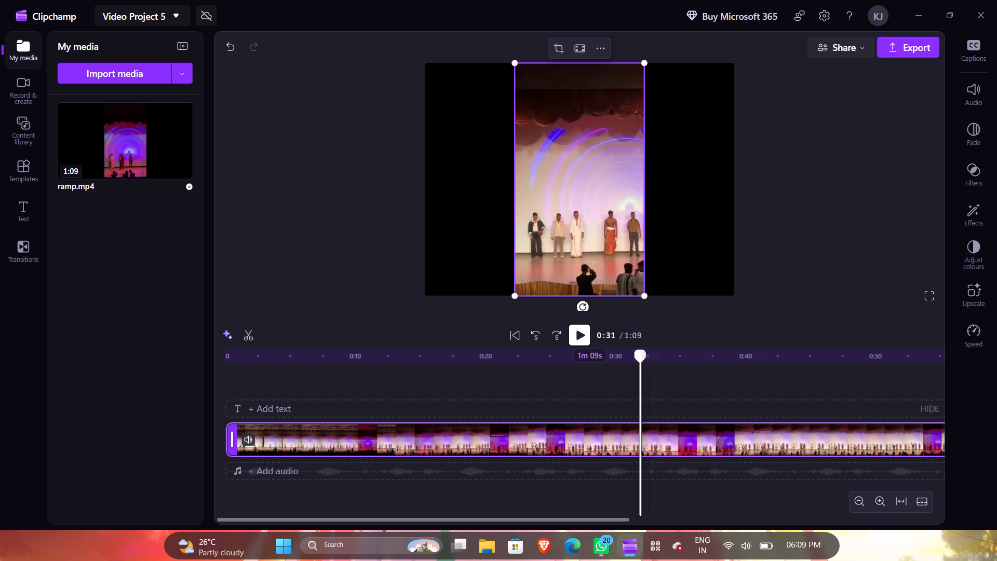
click(250, 332)
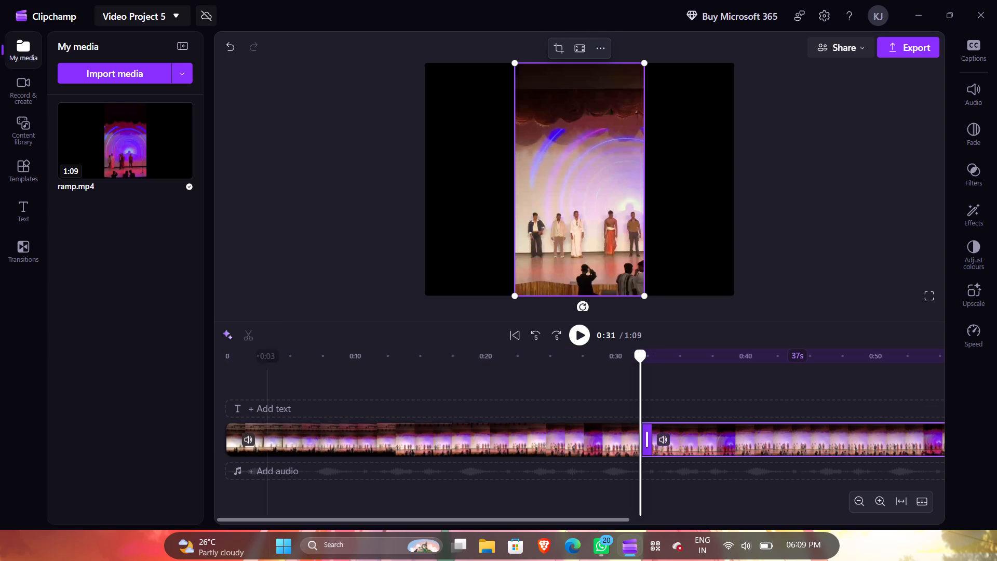
Delete the first part of the split ramp.mp4 clip, before the 0:31 cut.
click(425, 446)
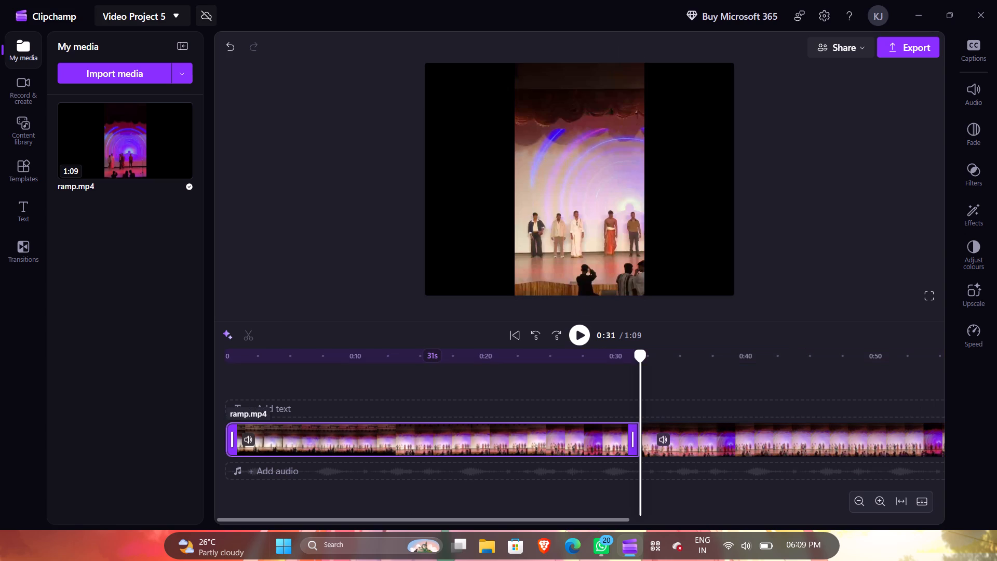
scroll(425, 446, up, 6)
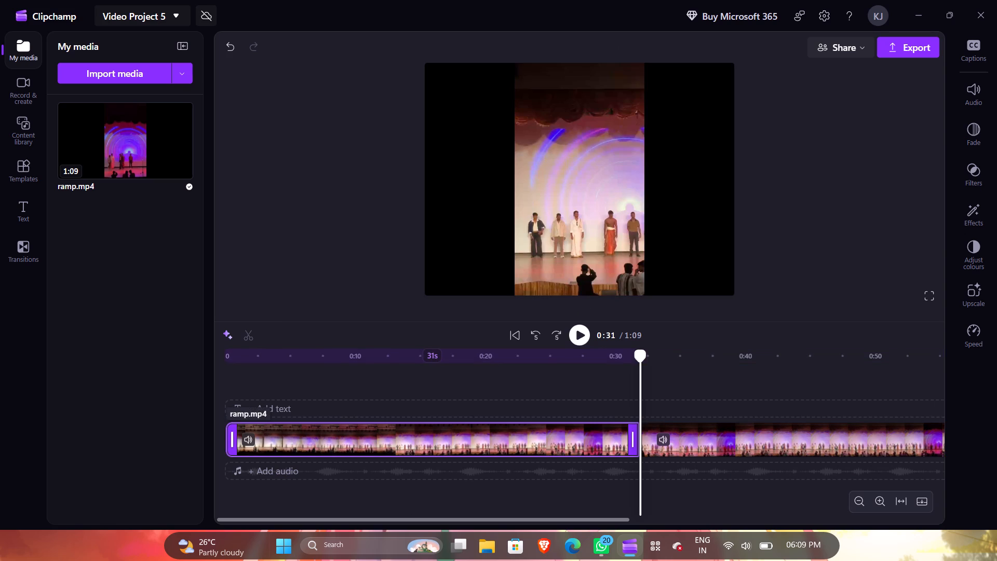
right_click(425, 446)
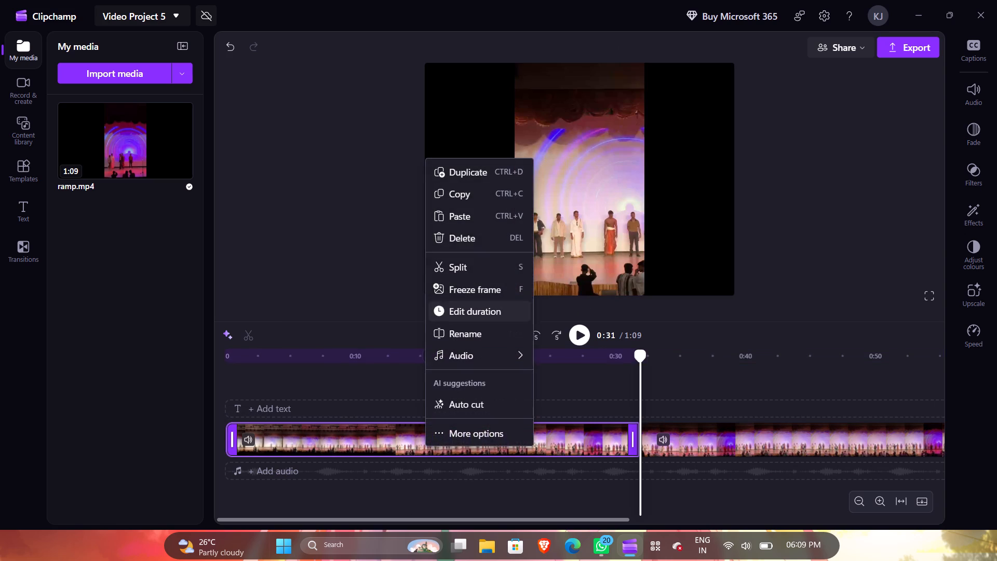
click(467, 238)
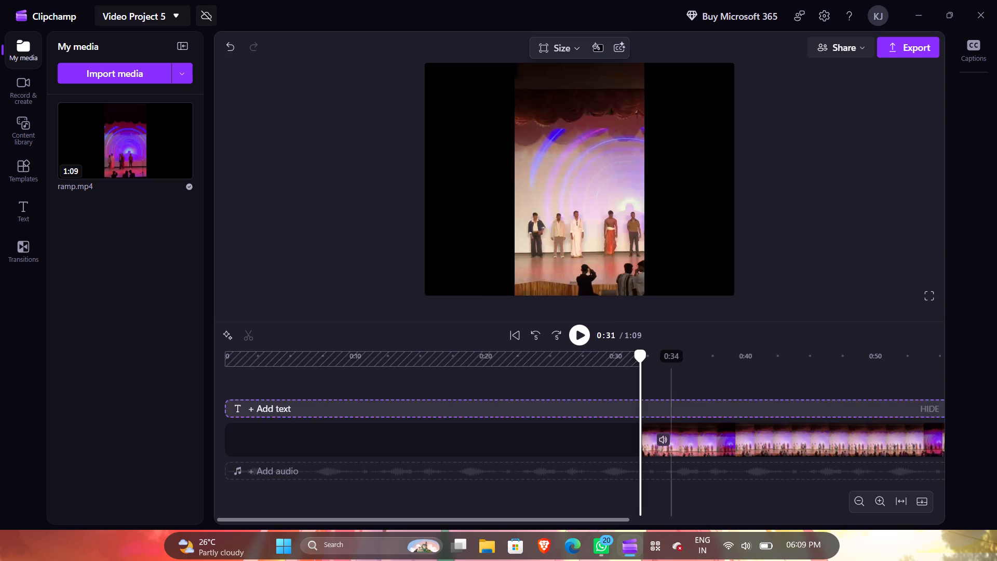
Move the remaining ramp.mp4 clip to the start of the timeline, closing the gap.
drag(677, 450, 251, 450)
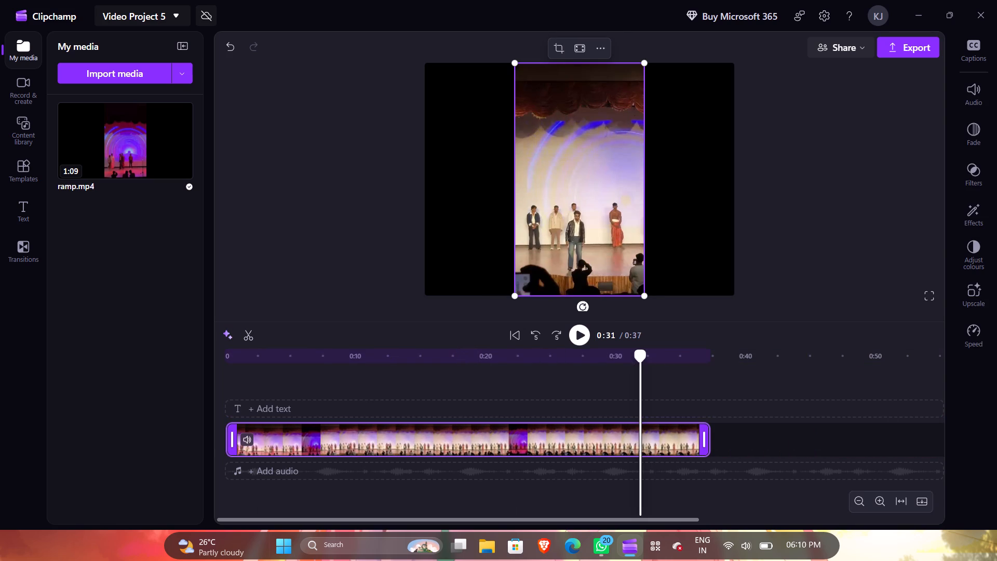
Play the trimmed ramp.mp4 clip from 0:00 through to its end to review the remaining footage.
drag(639, 396, 199, 432)
key(space)
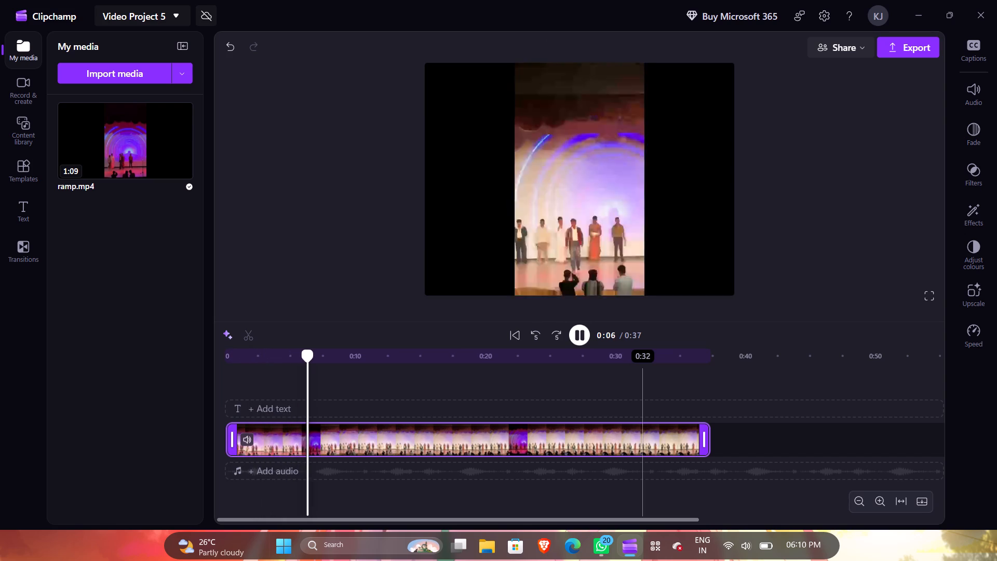
key(Right)
key(Right)
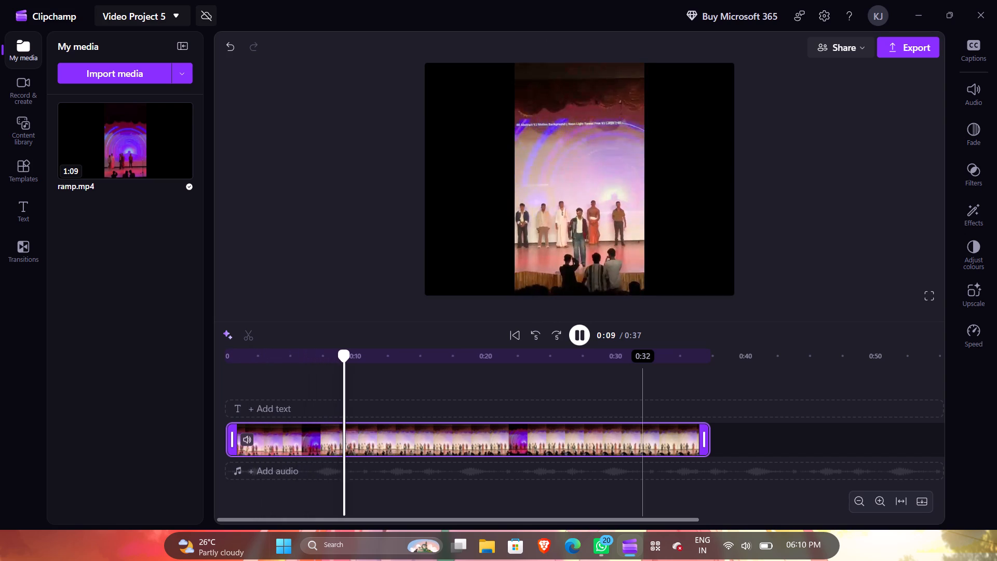
key(Right)
key(Right)
key(Right)
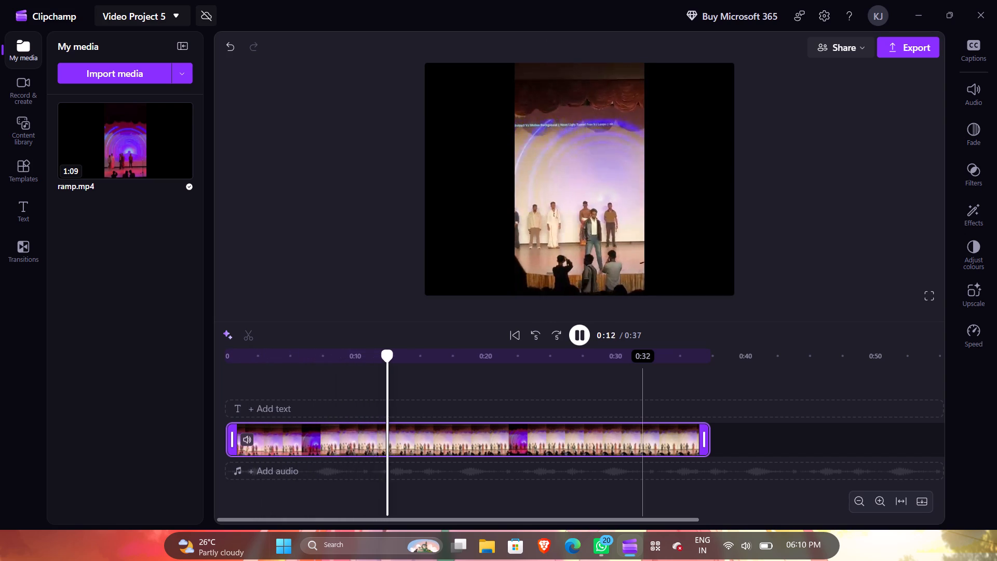
key(Right)
key(Right)
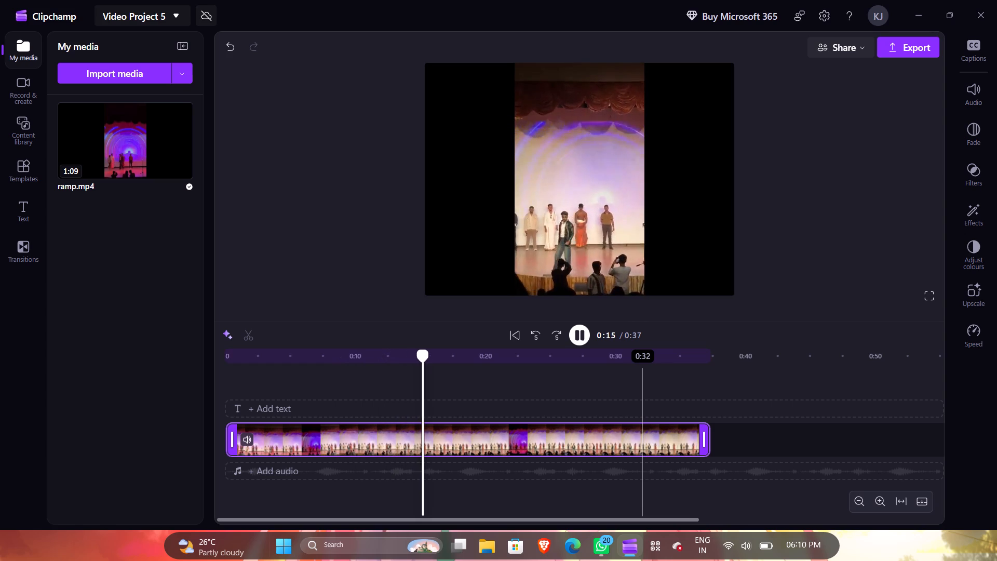
key(Right)
key(Right)
key(Right)
key(Right)
key(Right)
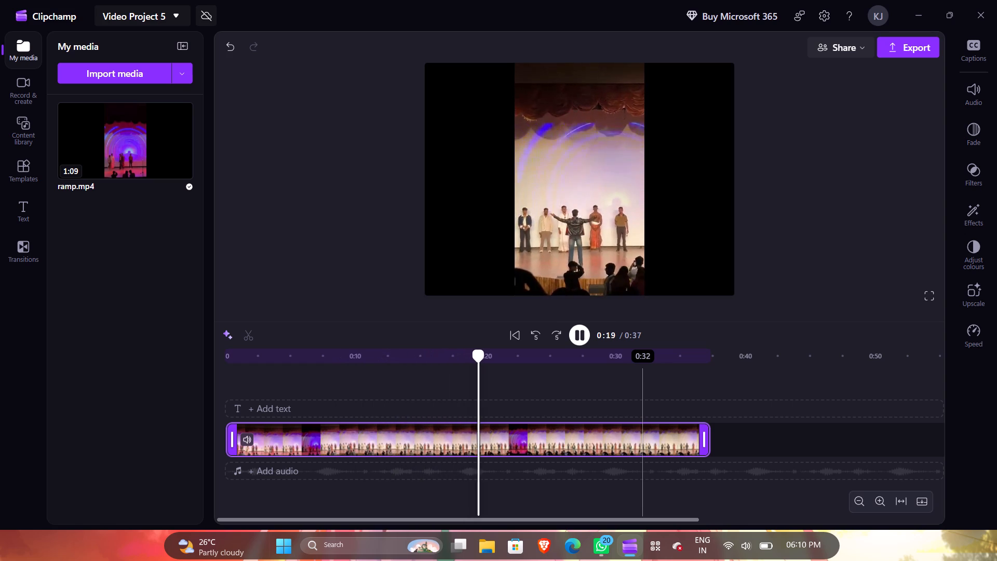
key(Right)
key(Right)
key(Right)
key(Right)
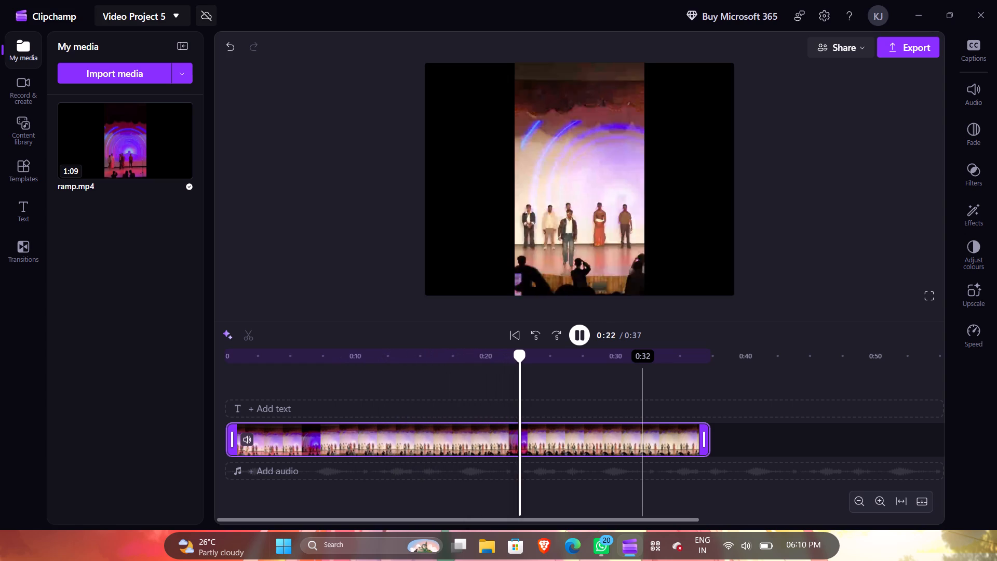
key(Right)
key(Right)
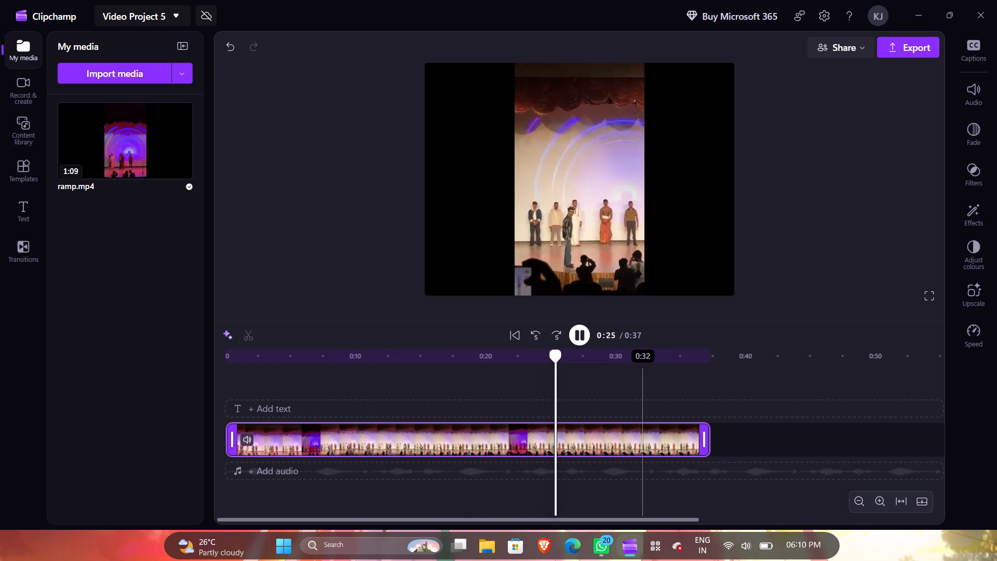
key(Right)
key(Right)
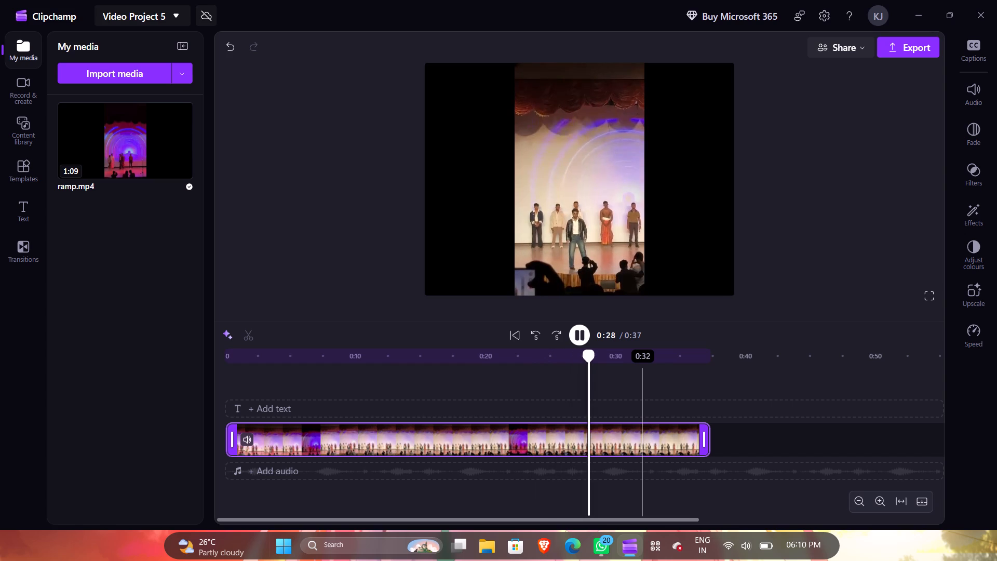
key(Right)
key(Right)
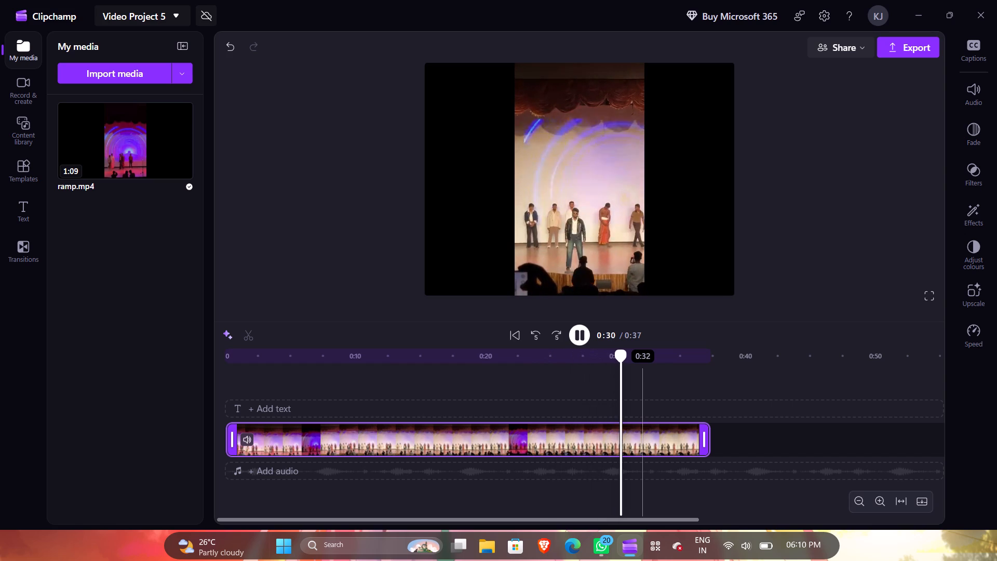
key(Right)
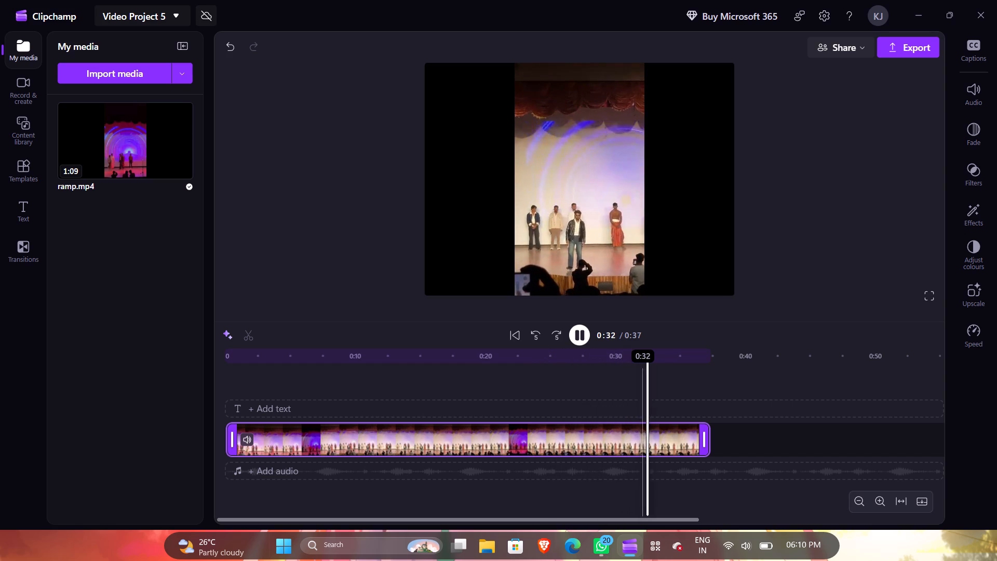
key(Right)
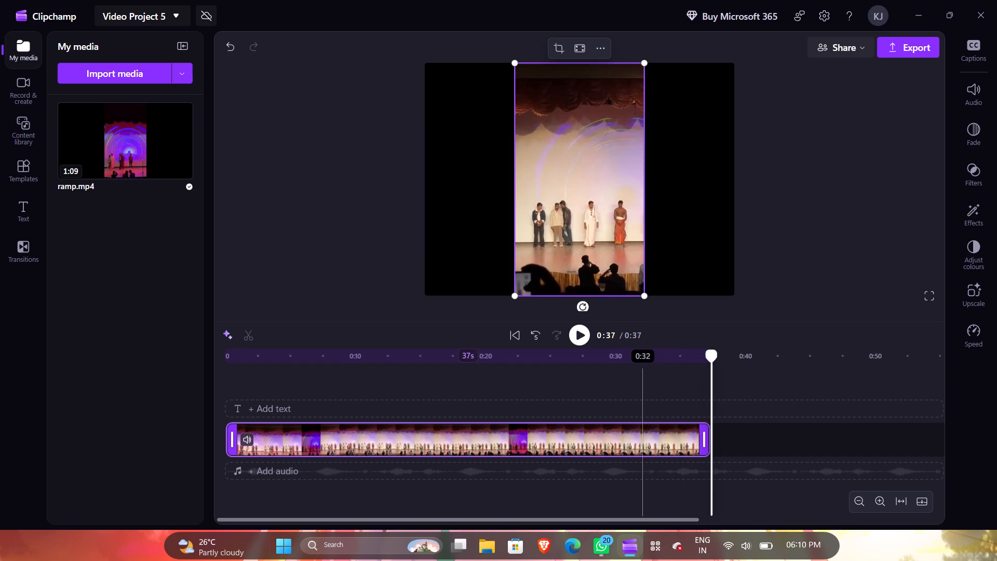
Return the playhead to 0:00 and open the filters for the trimmed ramp.mp4 clip.
drag(712, 366, 142, 399)
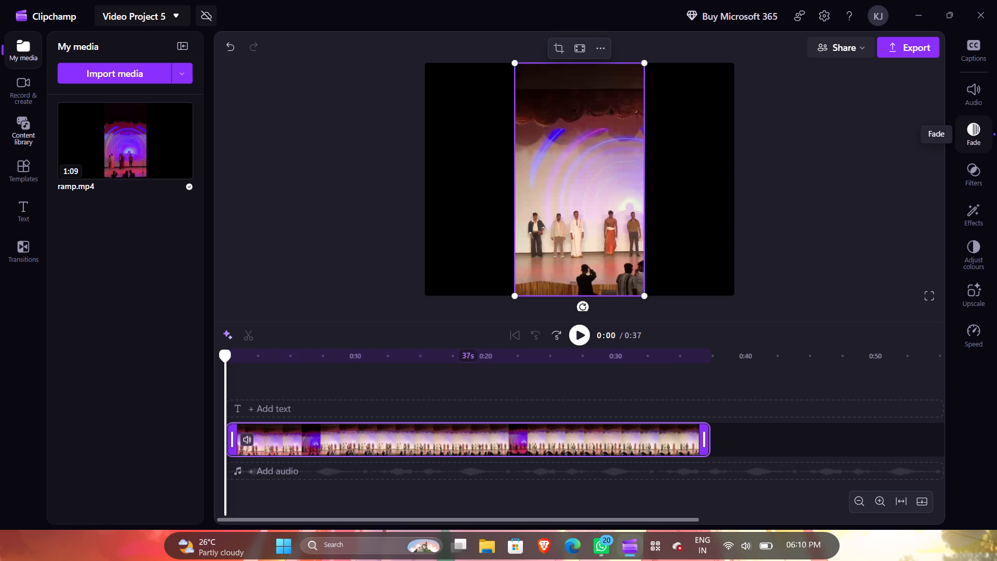
click(970, 172)
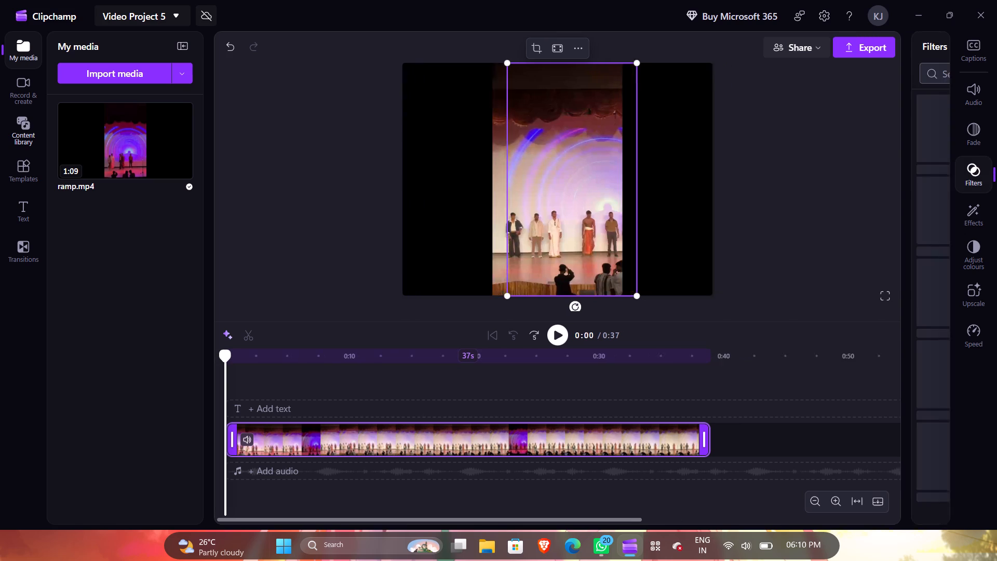
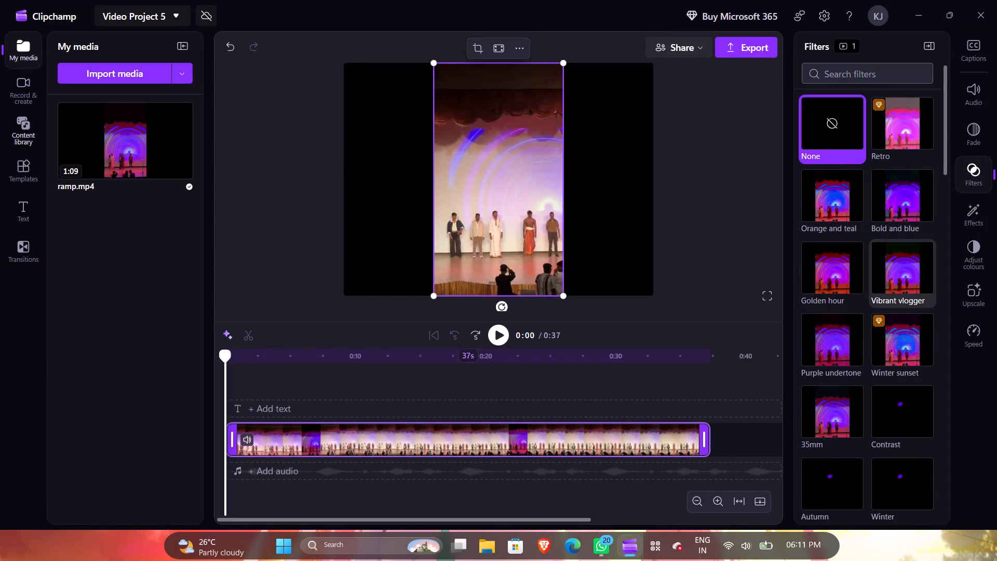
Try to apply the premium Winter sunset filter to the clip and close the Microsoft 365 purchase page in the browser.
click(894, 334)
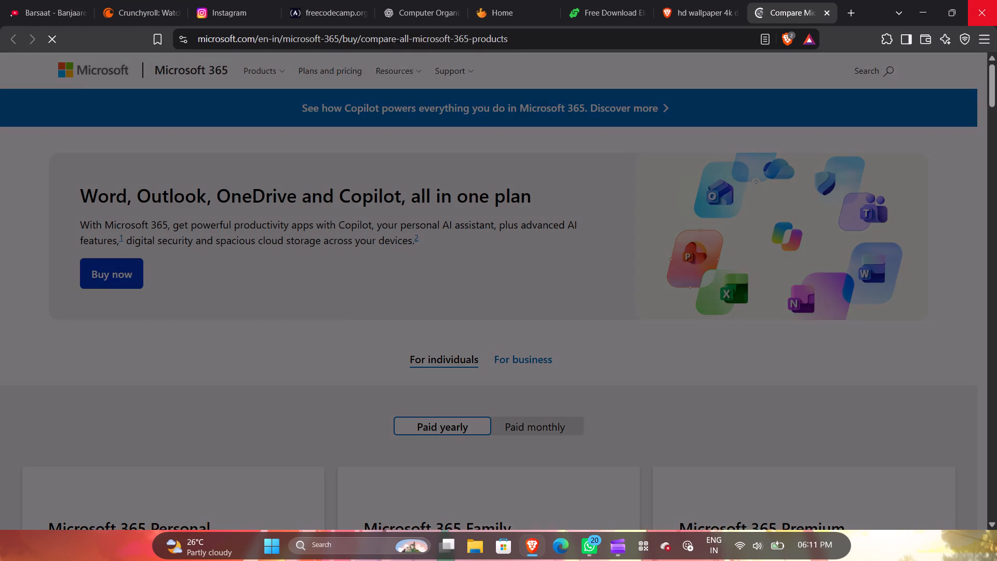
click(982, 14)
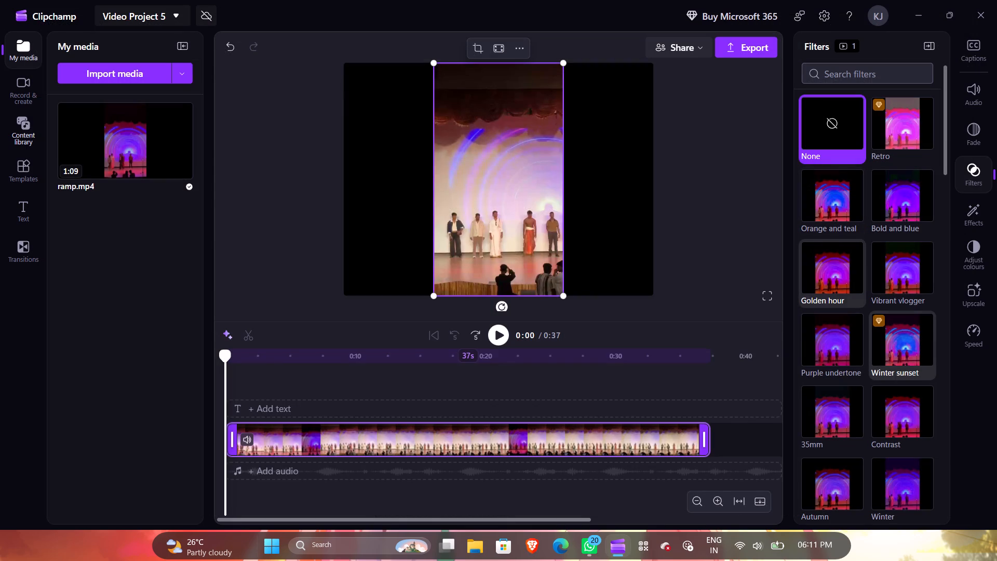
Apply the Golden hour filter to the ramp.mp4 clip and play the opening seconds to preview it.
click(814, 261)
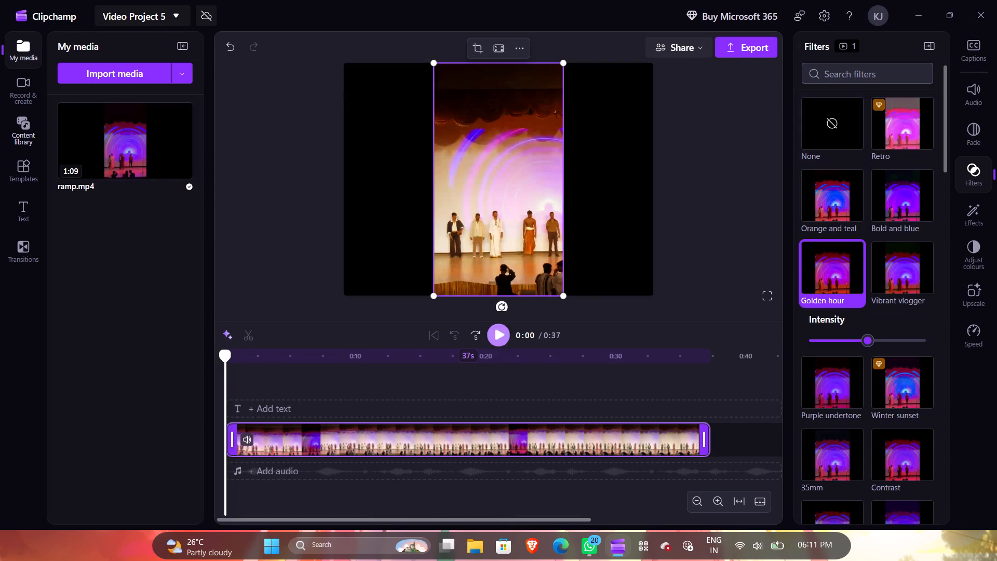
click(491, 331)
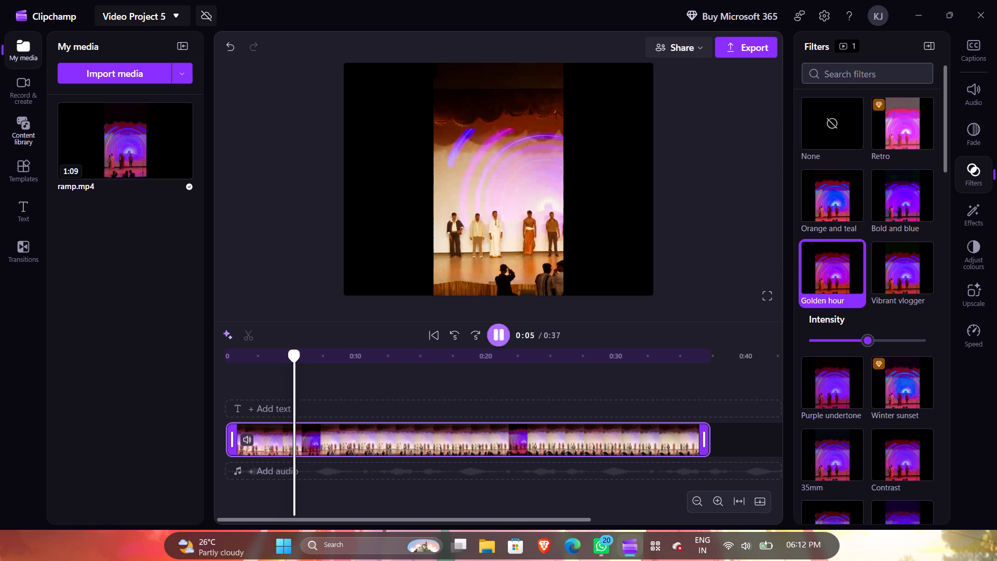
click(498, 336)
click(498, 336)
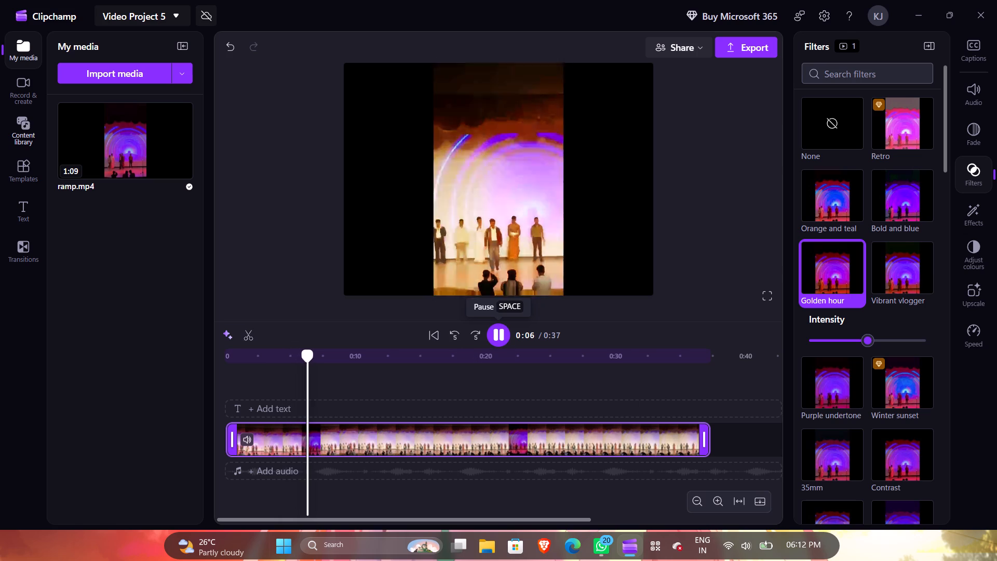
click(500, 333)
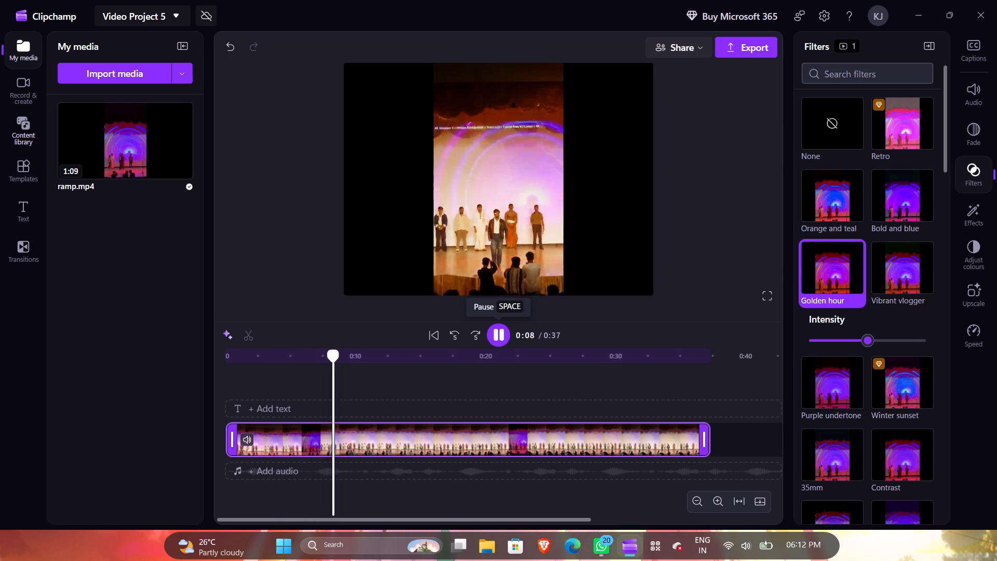
Show the video templates and collapse them again to widen the preview and timeline area.
click(35, 175)
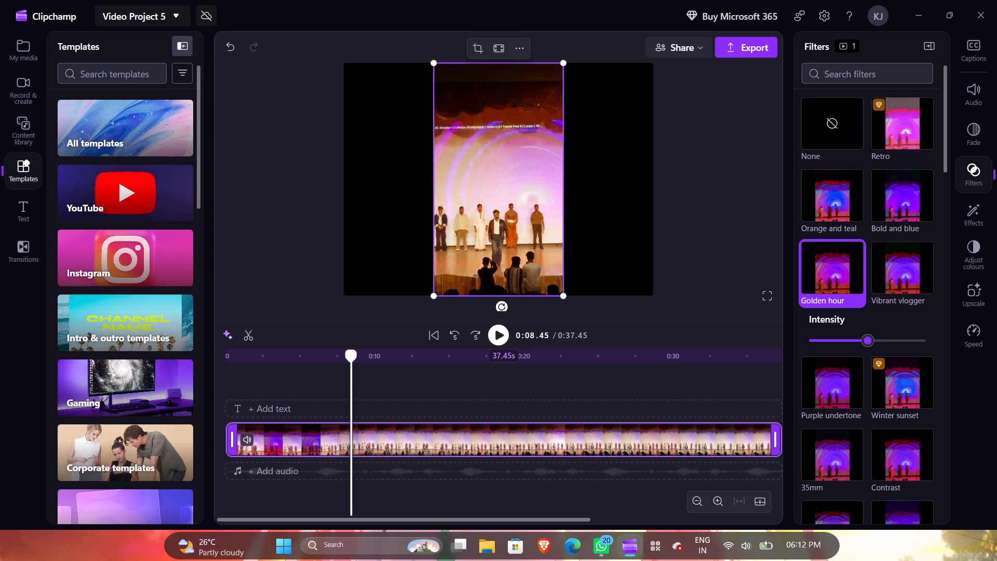
click(22, 167)
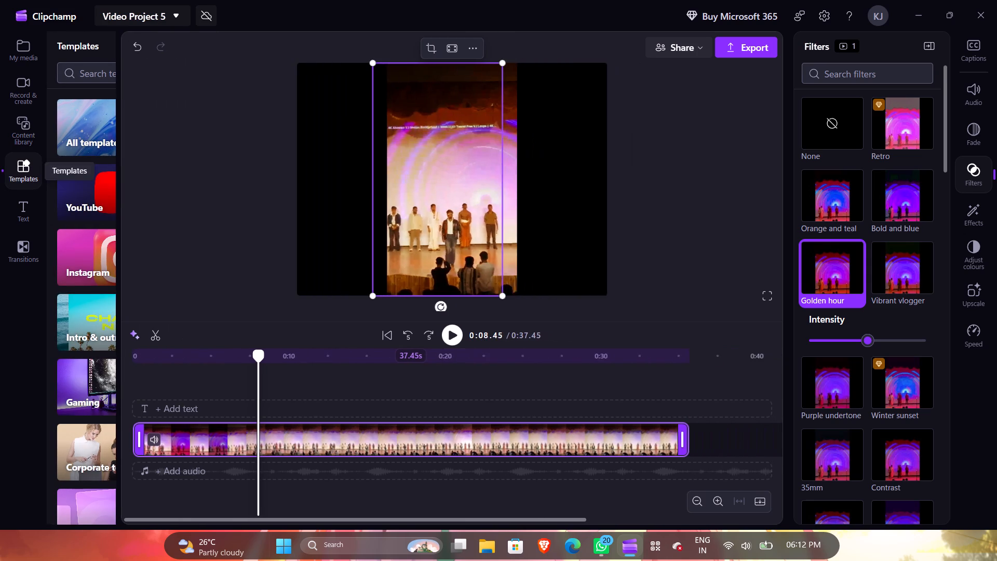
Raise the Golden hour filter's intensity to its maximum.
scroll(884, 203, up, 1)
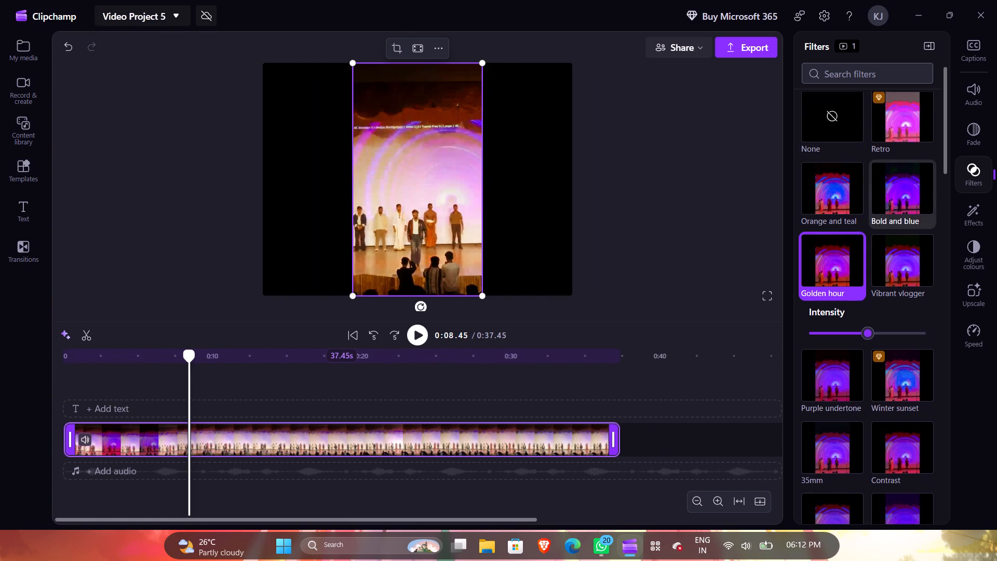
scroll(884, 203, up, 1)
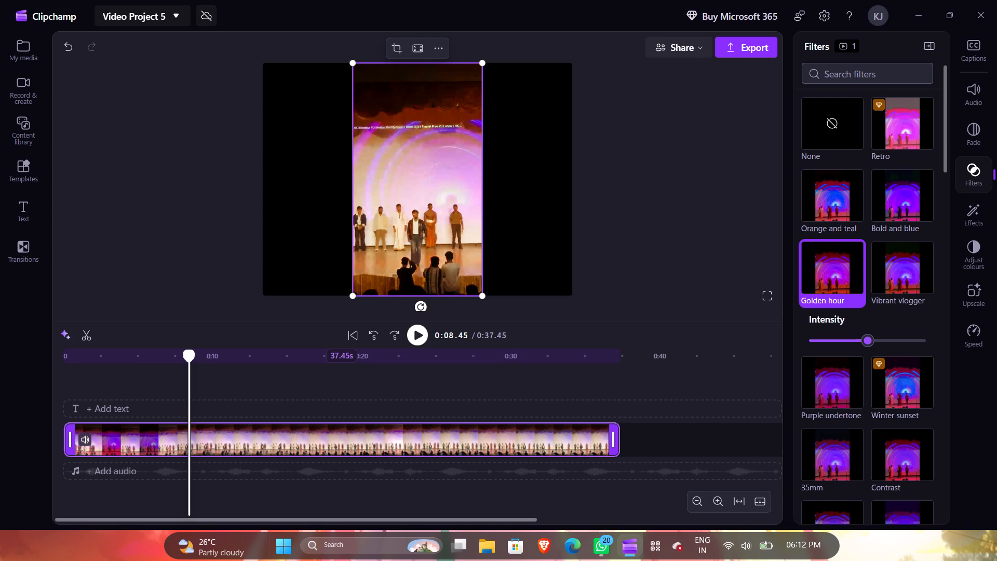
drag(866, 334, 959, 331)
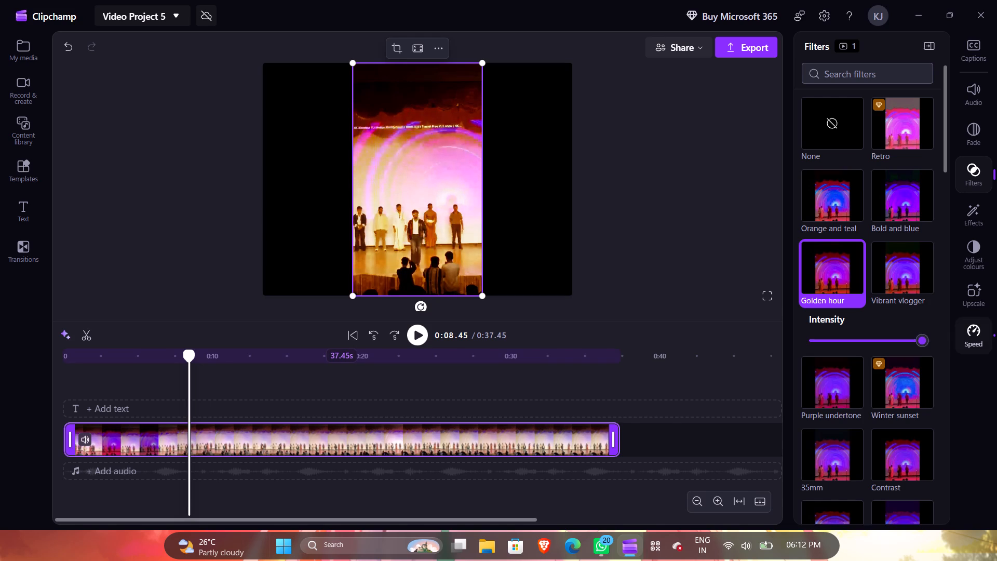
Play the clip with the full-intensity Golden hour filter, rewind to 0:00 and replay the first second.
click(413, 330)
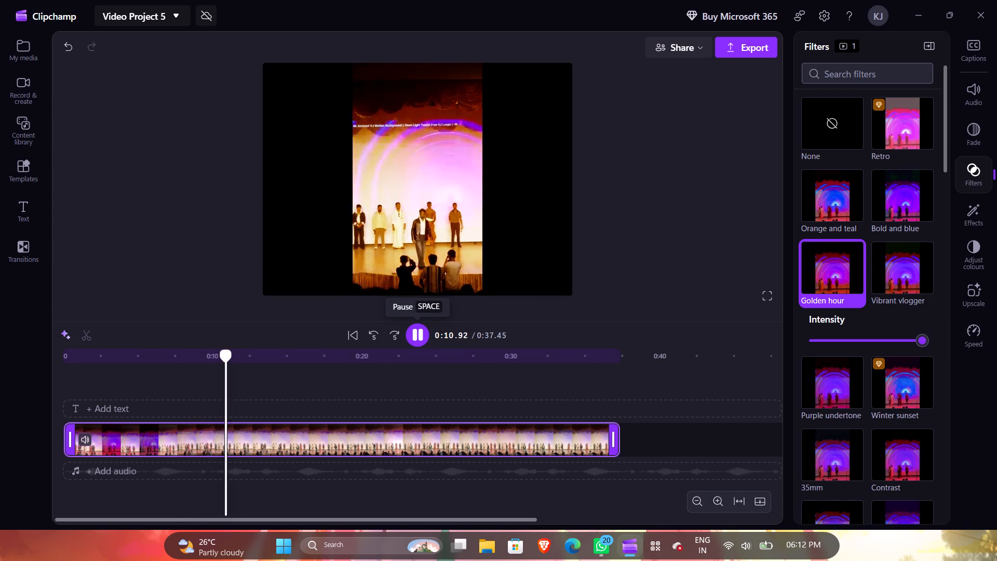
key(Left)
key(Left)
key(Left)
key(Left)
key(Left)
key(Left)
key(Left)
key(Left)
key(Left)
key(Left)
key(Left)
key(Left)
key(Left)
key(Left)
key(Left)
key(Left)
key(Left)
key(Left)
key(Left)
key(Left)
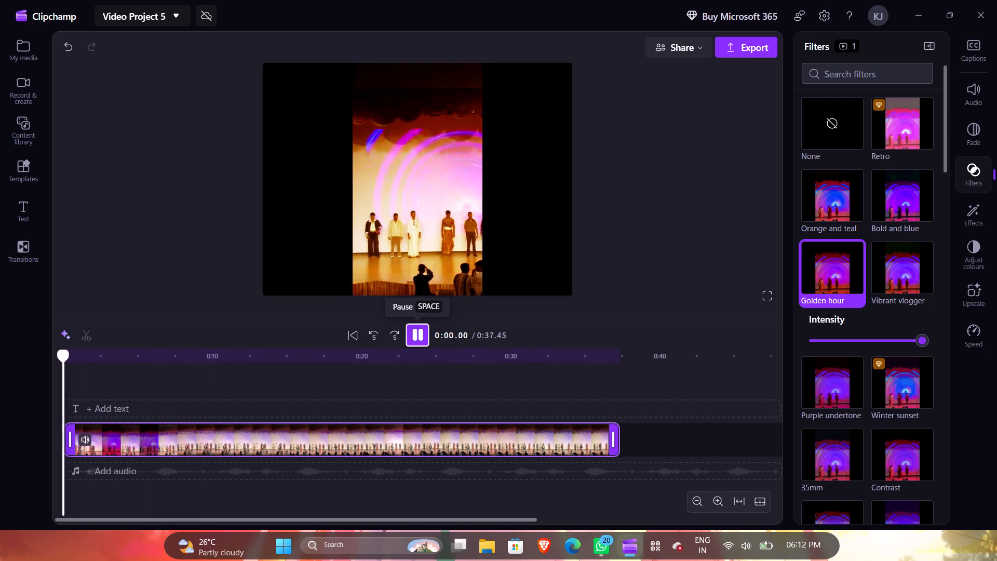
key(space)
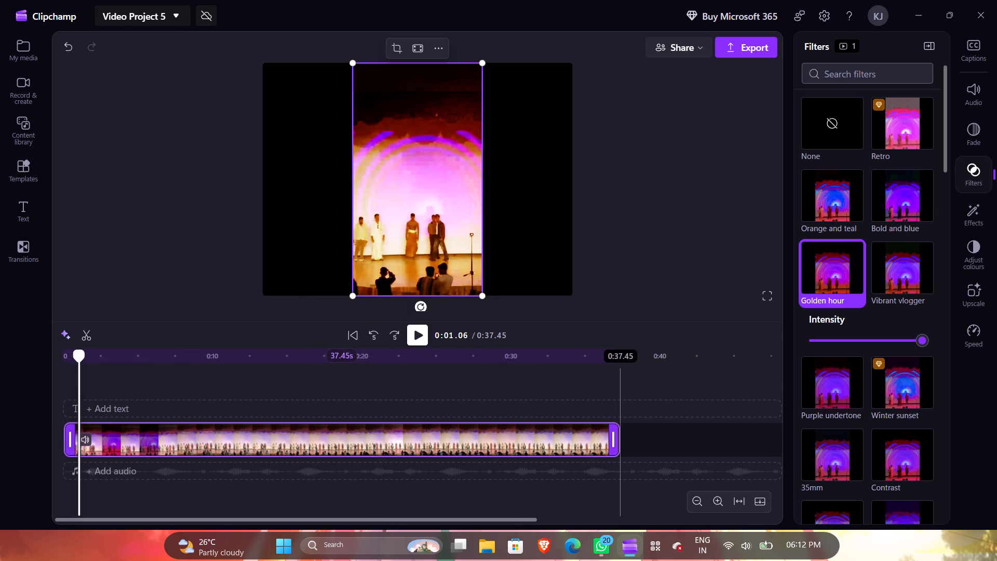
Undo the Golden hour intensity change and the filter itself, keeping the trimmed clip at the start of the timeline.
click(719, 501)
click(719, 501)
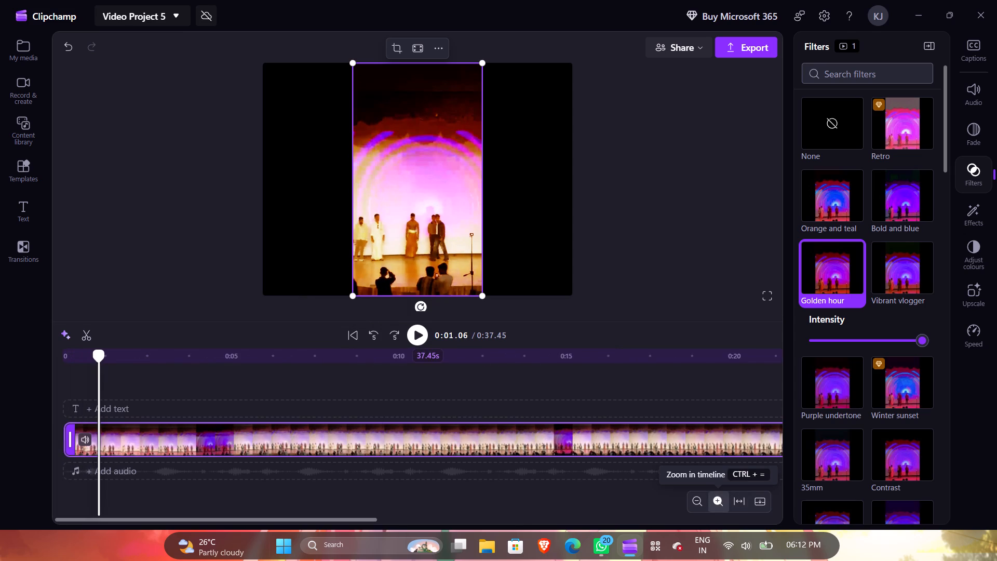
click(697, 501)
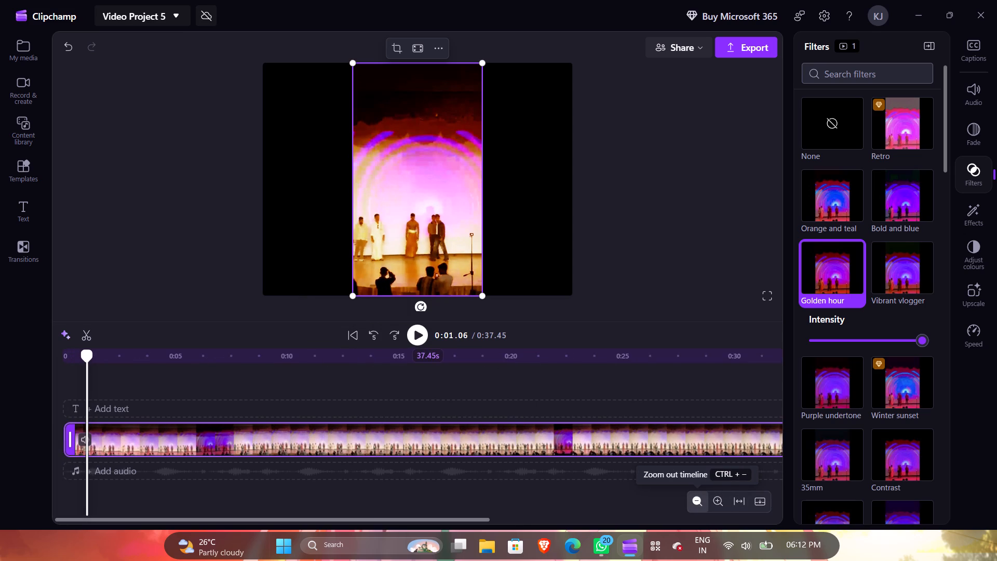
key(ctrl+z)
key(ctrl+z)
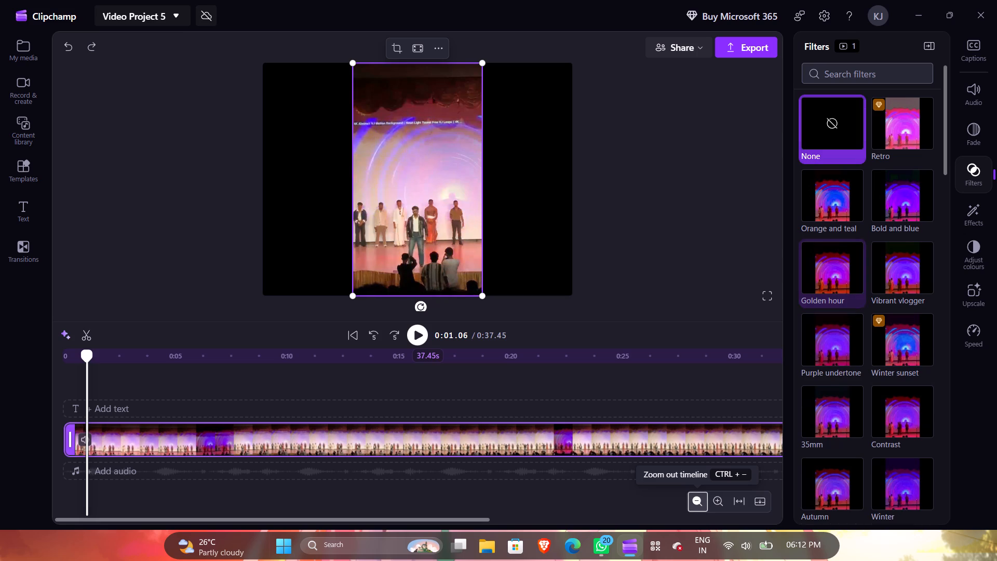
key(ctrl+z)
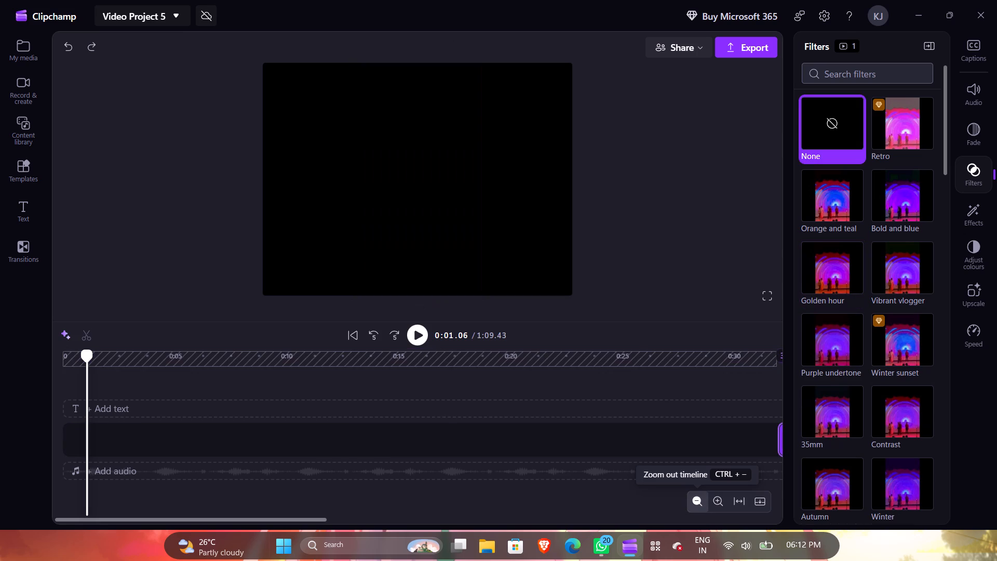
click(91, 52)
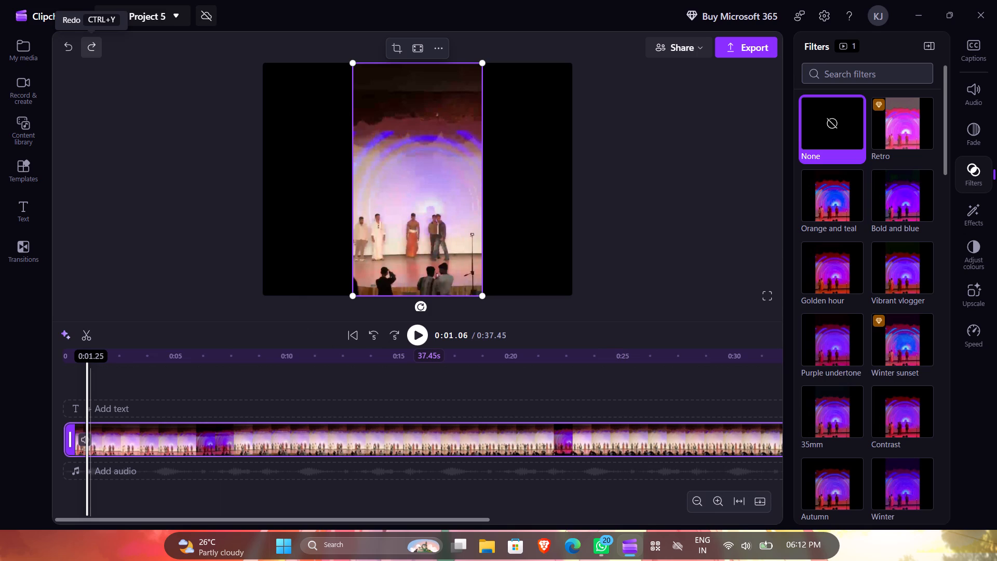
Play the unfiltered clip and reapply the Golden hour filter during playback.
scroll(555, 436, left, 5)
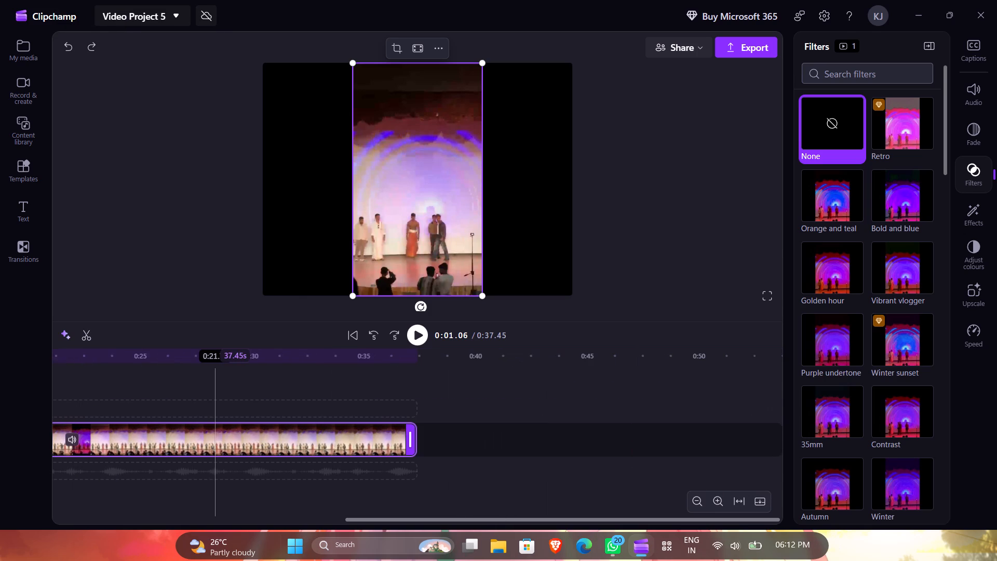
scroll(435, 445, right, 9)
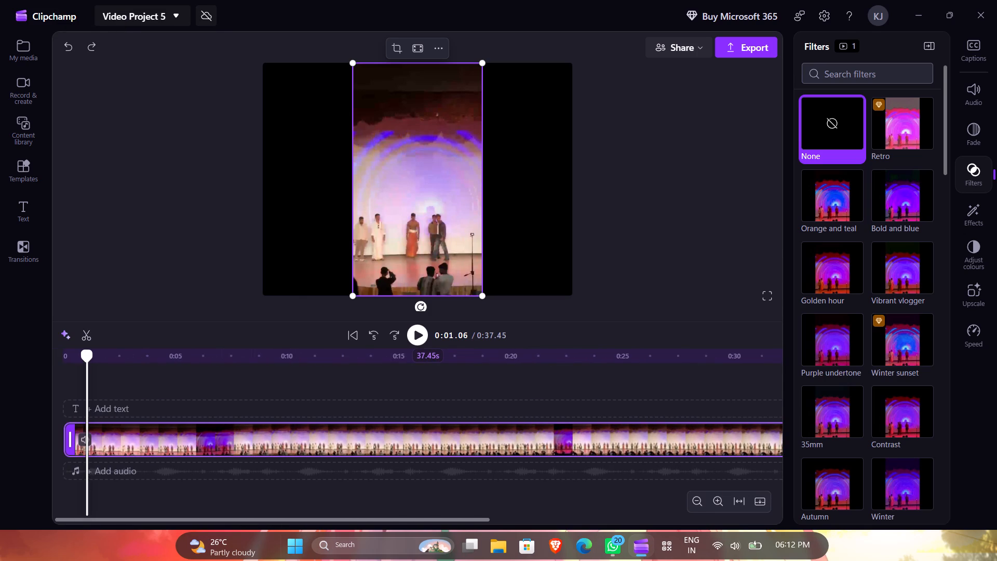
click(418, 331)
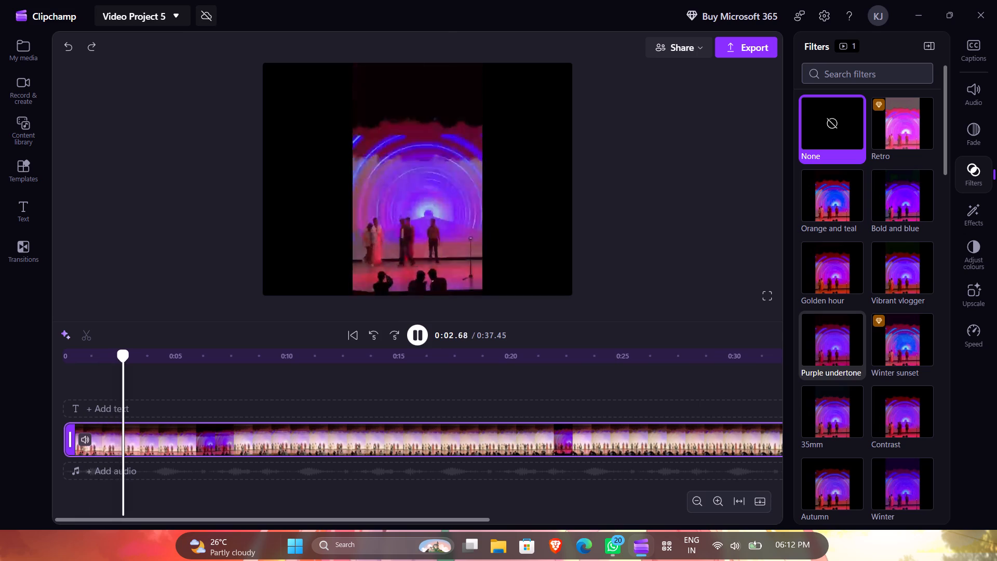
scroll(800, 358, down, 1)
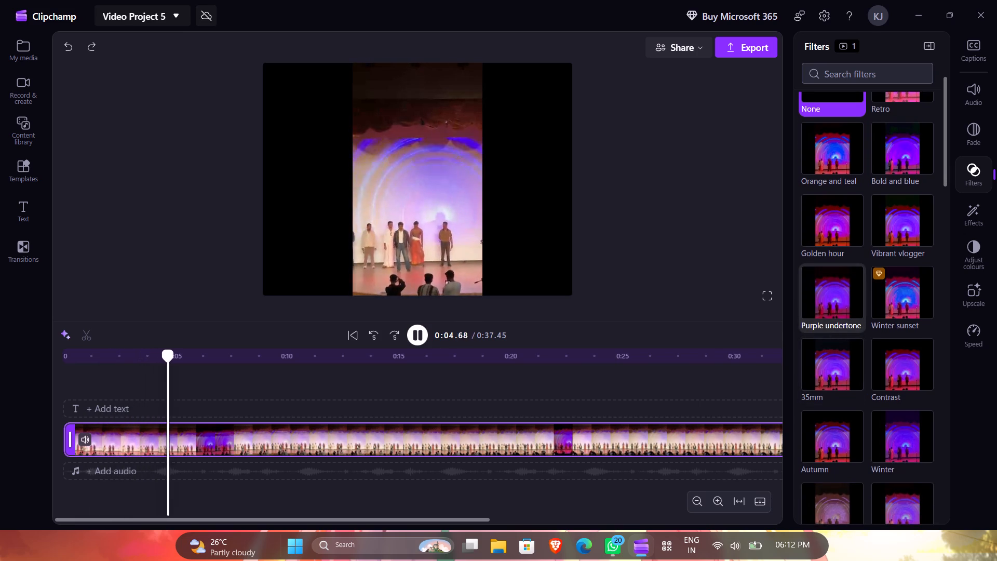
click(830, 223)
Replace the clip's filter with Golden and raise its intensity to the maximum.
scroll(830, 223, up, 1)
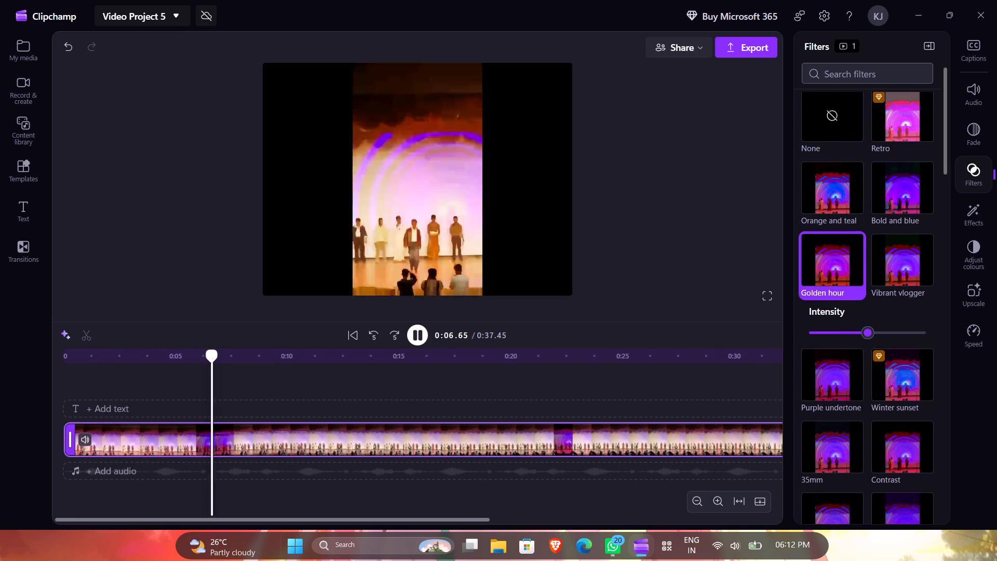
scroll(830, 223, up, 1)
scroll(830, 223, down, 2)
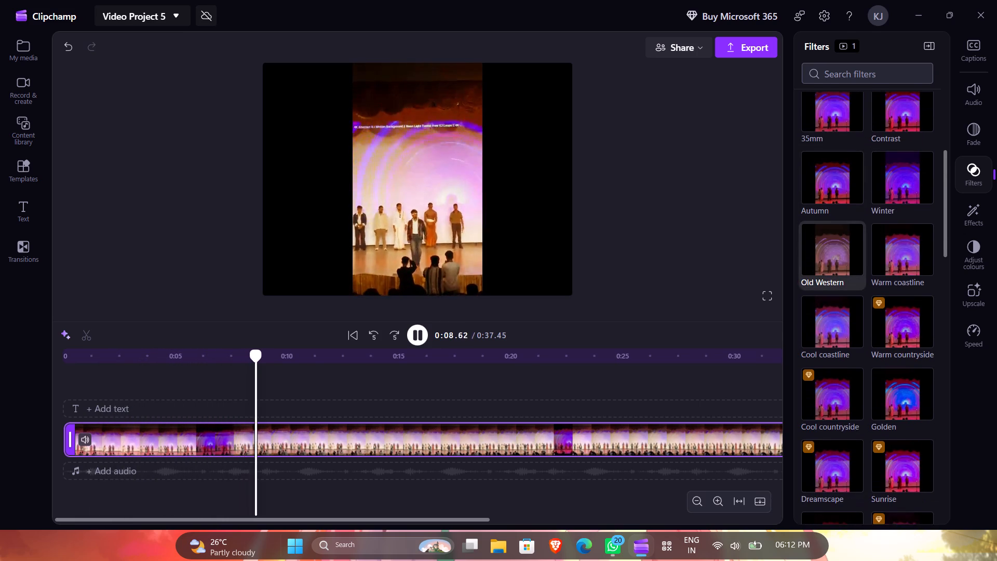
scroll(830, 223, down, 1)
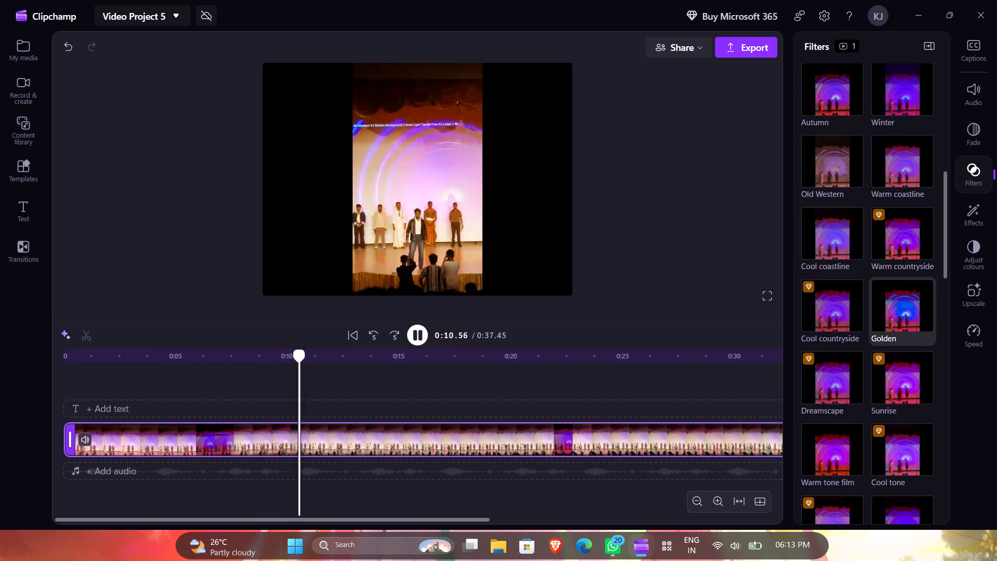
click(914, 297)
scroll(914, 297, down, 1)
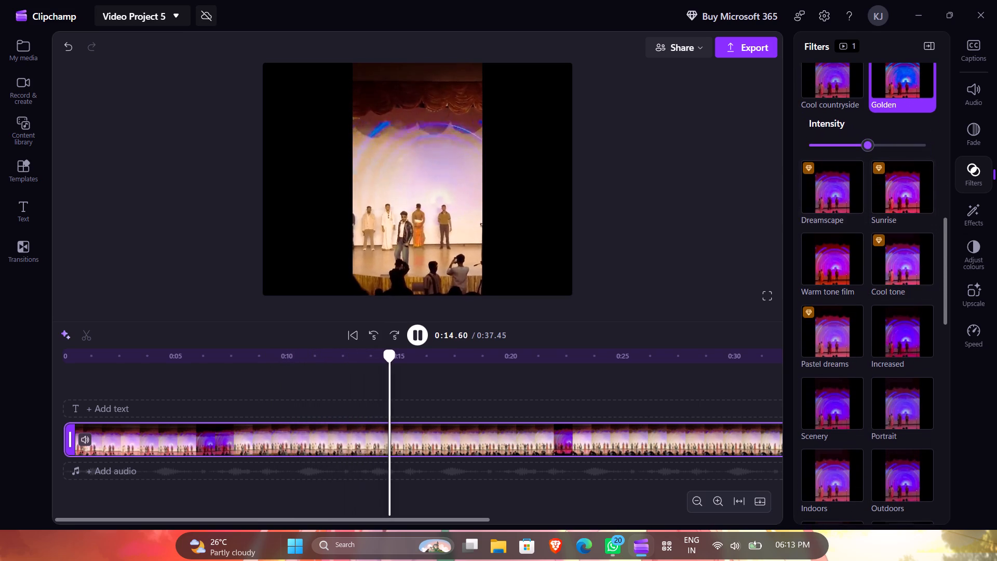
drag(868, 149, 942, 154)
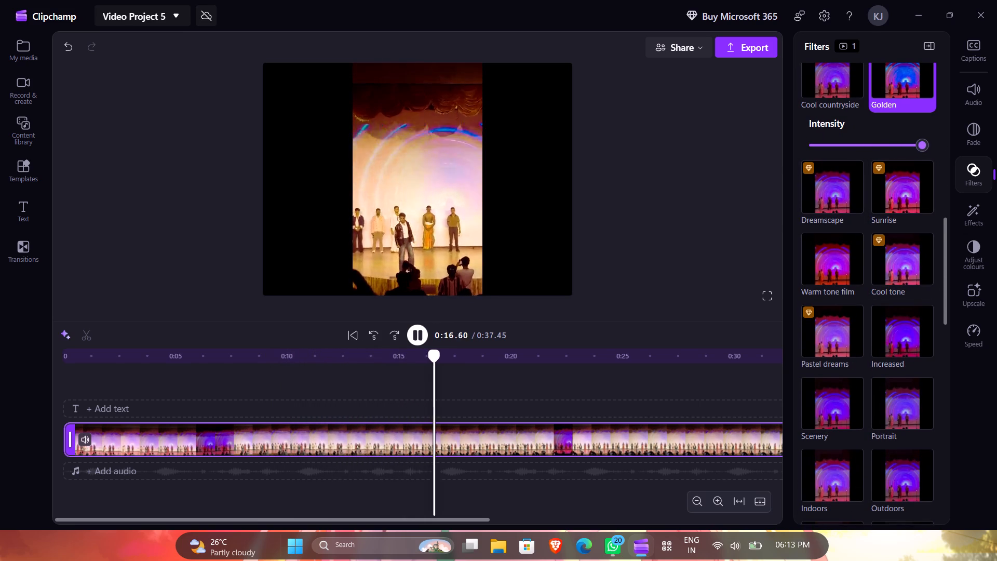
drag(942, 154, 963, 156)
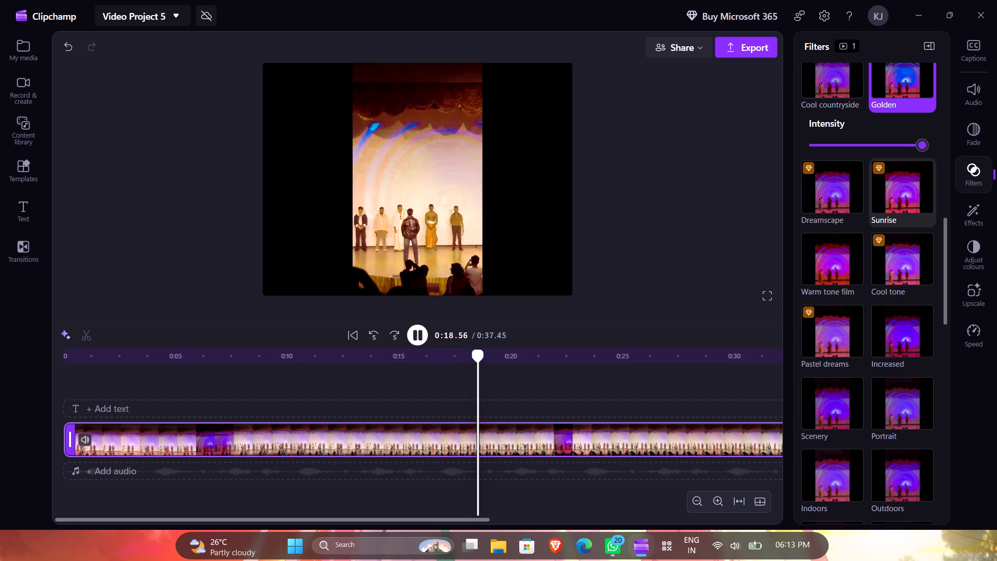
Replace the clip's filter with Muted and preview it from the beginning of the clip.
scroll(875, 221, right, 1)
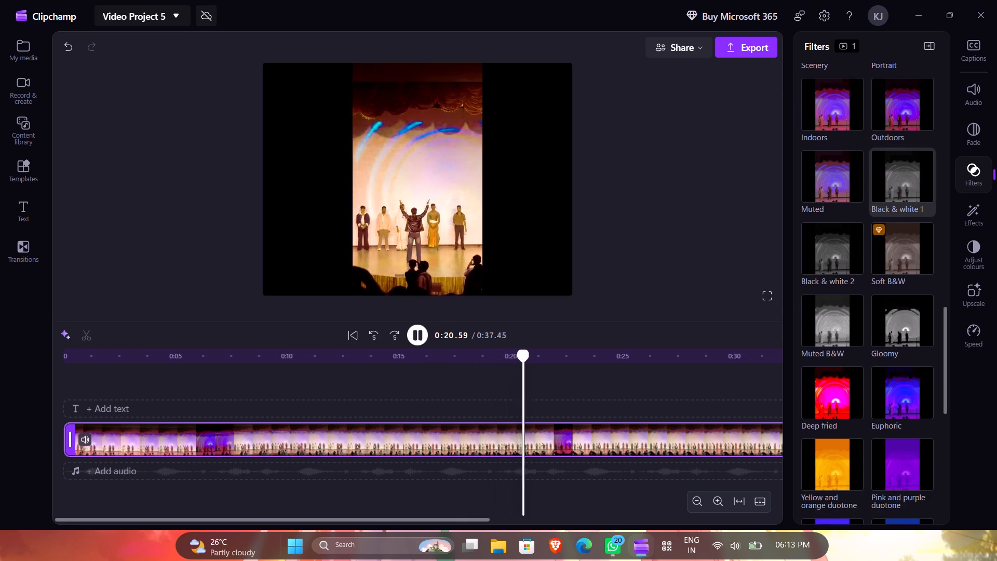
scroll(875, 221, right, 2)
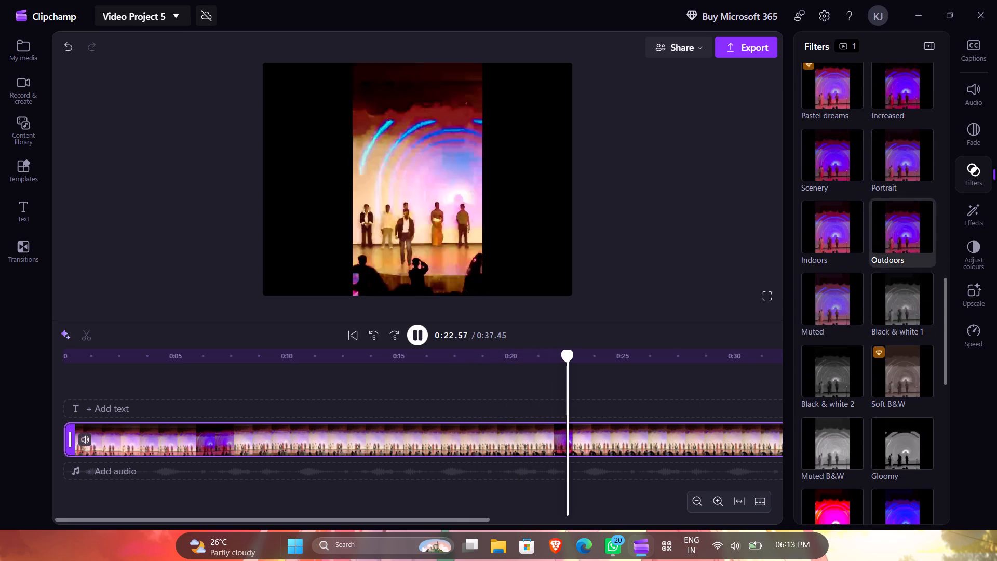
click(838, 286)
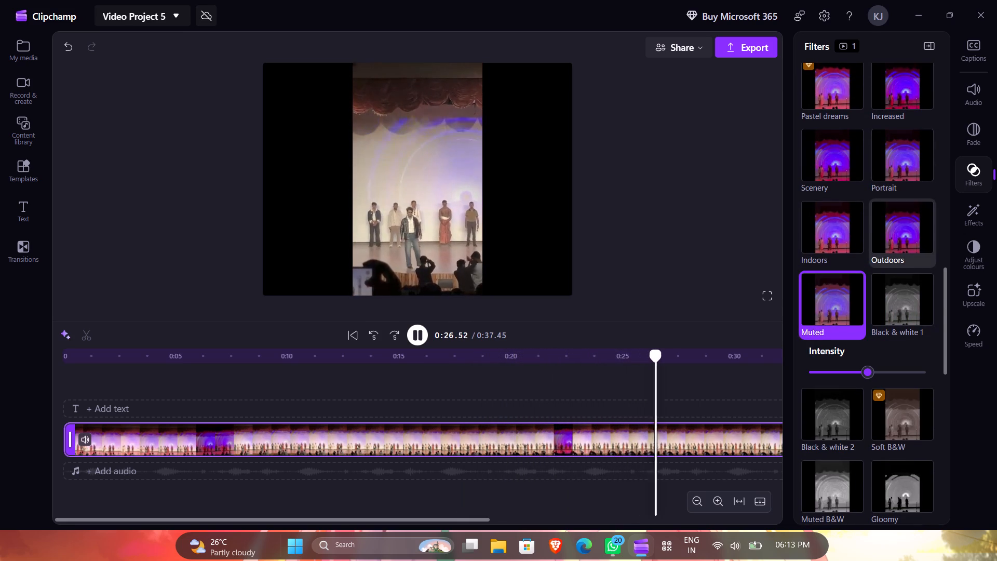
drag(672, 355, 0, 448)
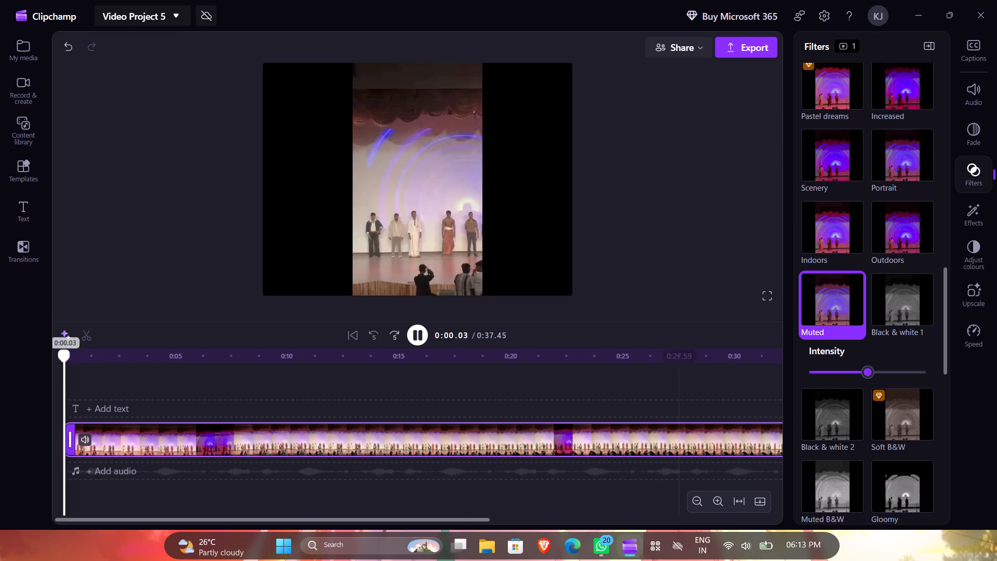
key(space)
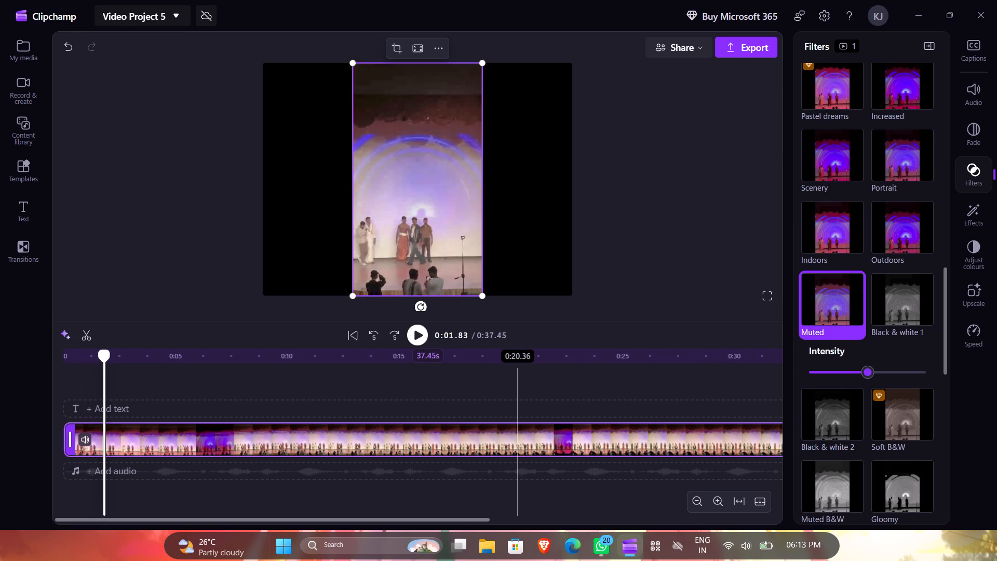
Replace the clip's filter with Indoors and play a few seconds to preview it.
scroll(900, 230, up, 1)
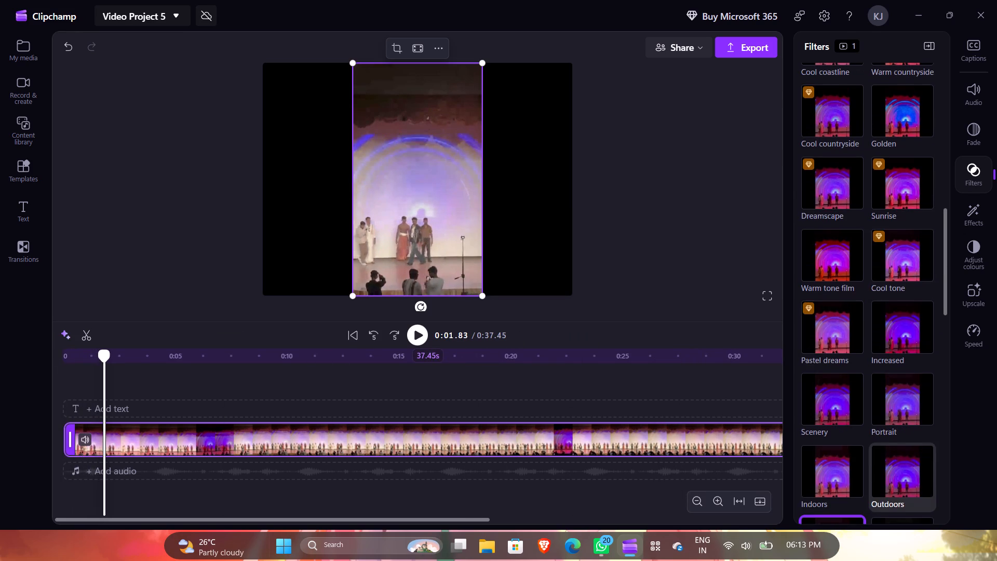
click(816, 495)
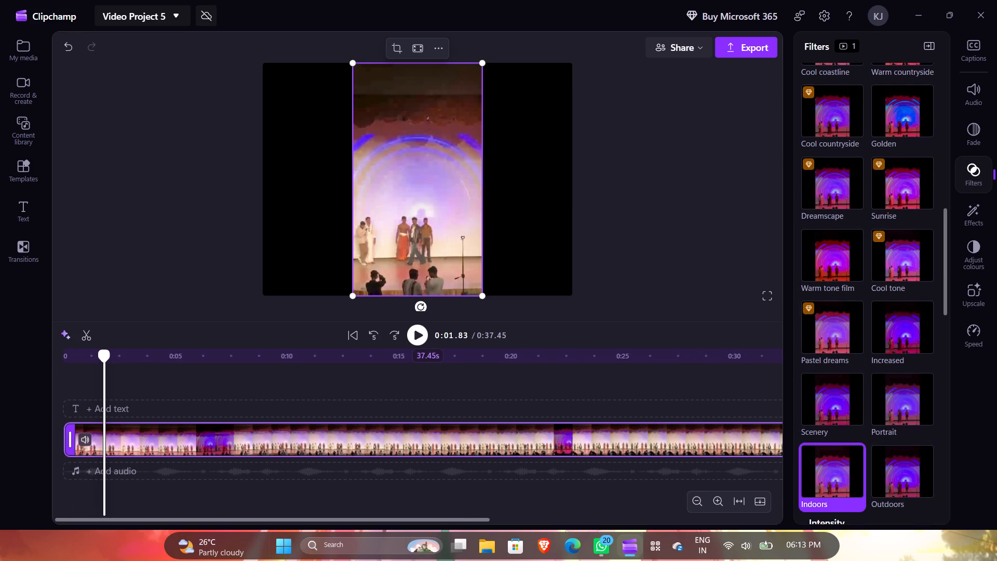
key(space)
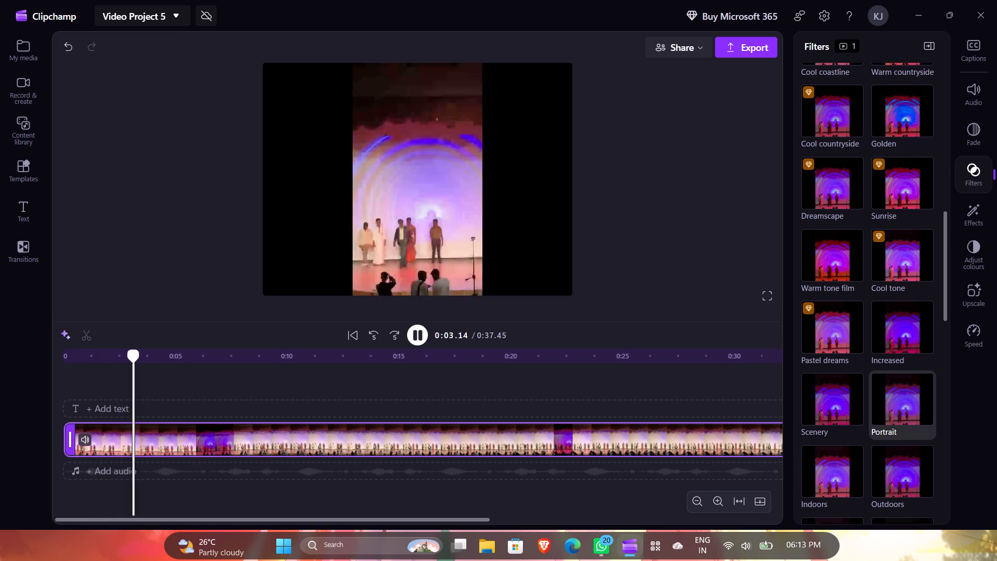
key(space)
Dismiss the OneDrive notification, replace the clip's filter with Increased and preview it briefly.
scroll(902, 382, up, 1)
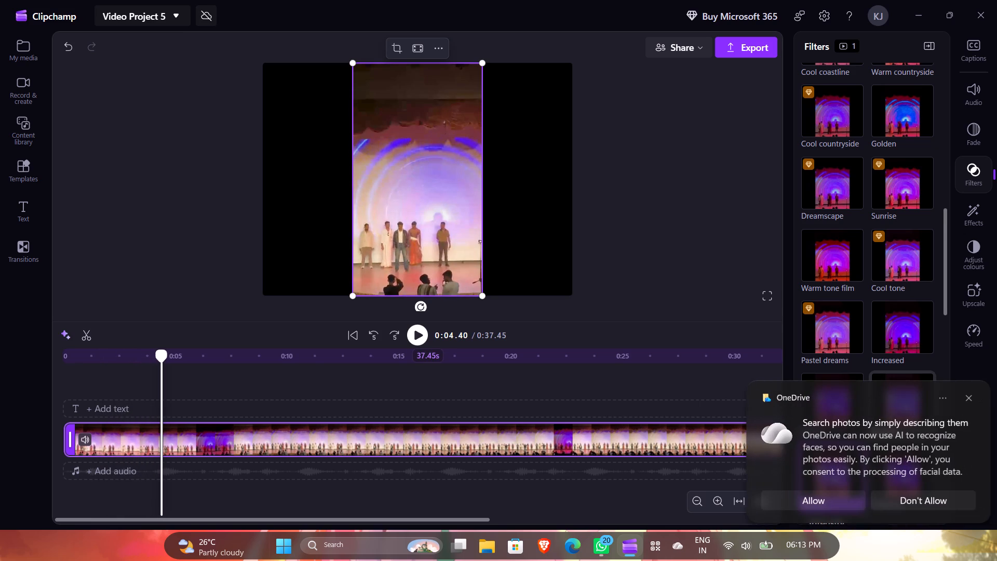
scroll(902, 382, up, 1)
click(973, 395)
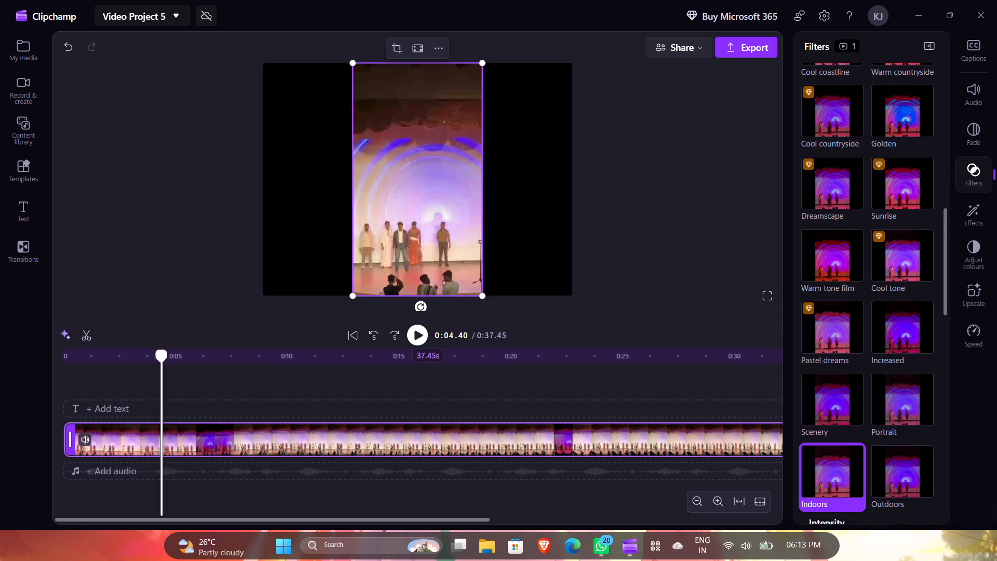
click(901, 337)
key(space)
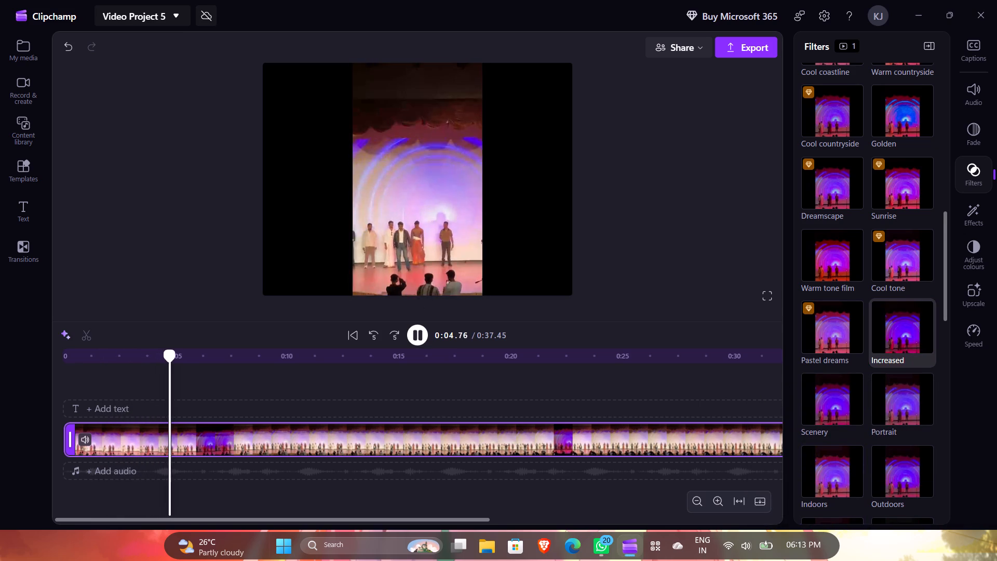
key(space)
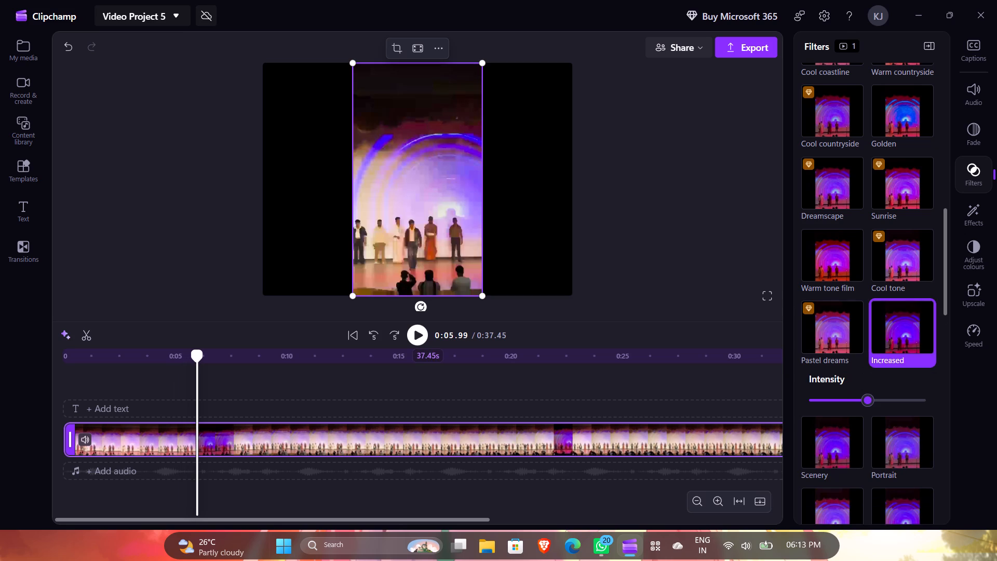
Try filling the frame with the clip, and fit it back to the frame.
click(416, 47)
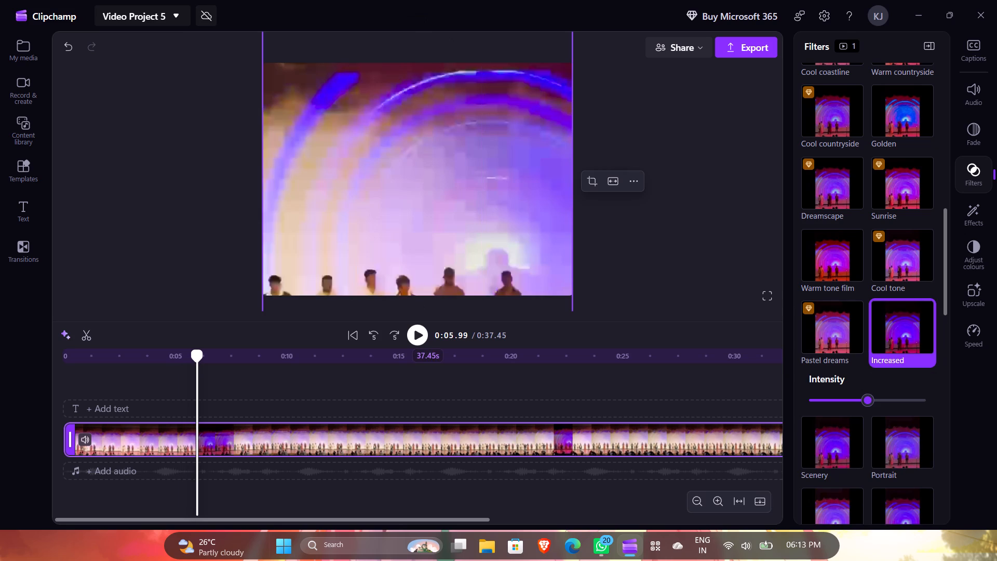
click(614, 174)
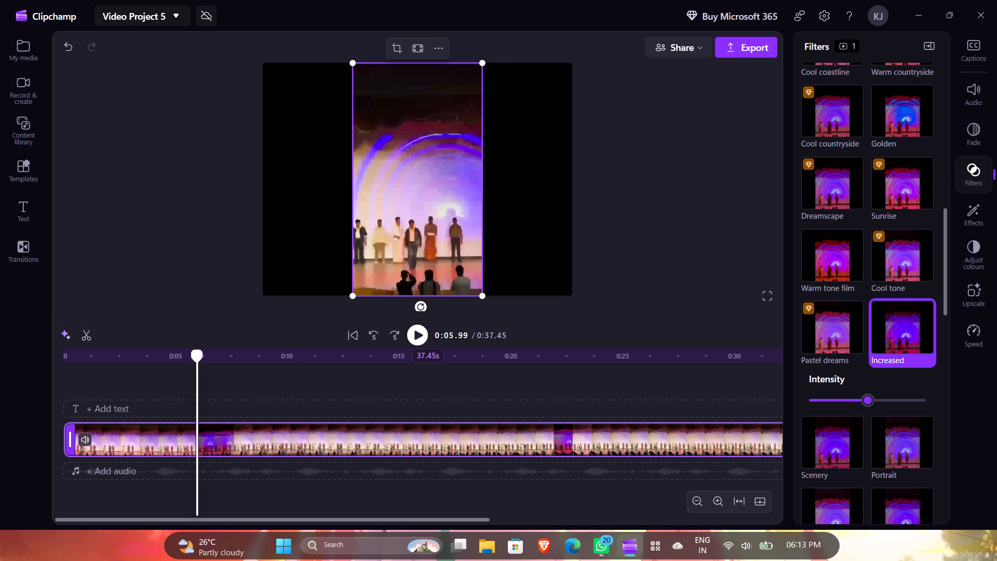
Enlarge the video picture from its upper corner until it extends past the frame's top, and preview the new framing.
drag(481, 59, 480, 138)
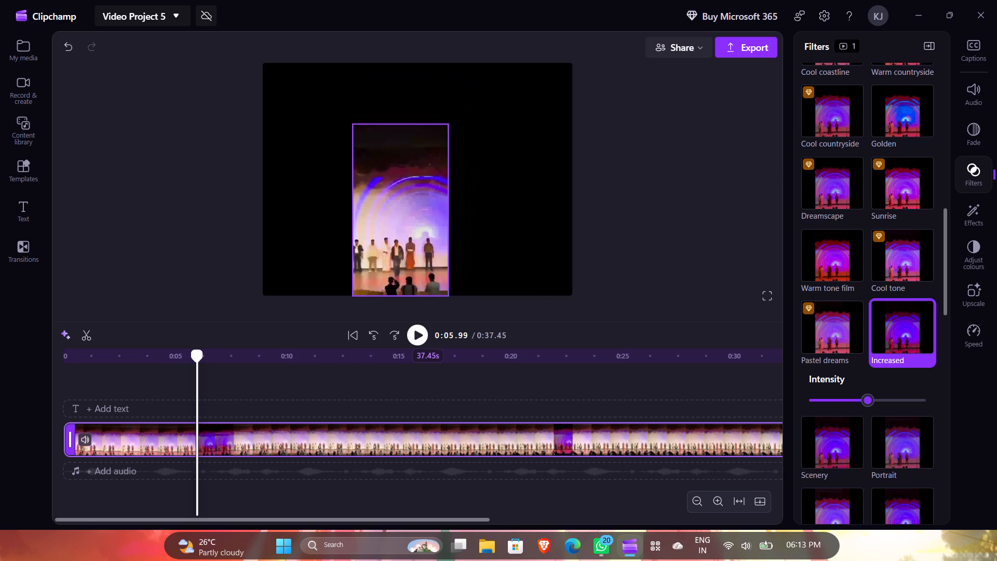
drag(480, 138, 598, 0)
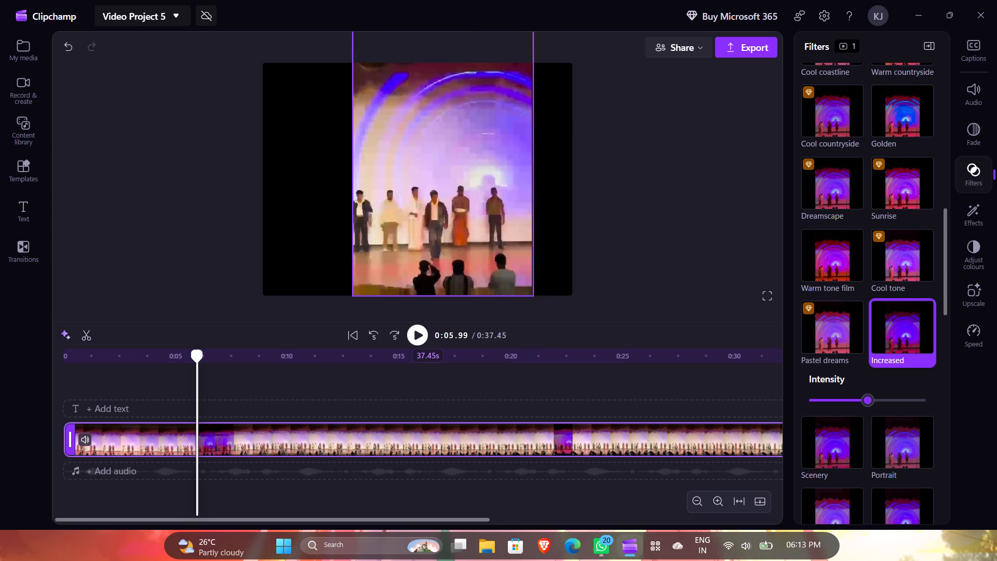
drag(598, 0, 608, 0)
key(space)
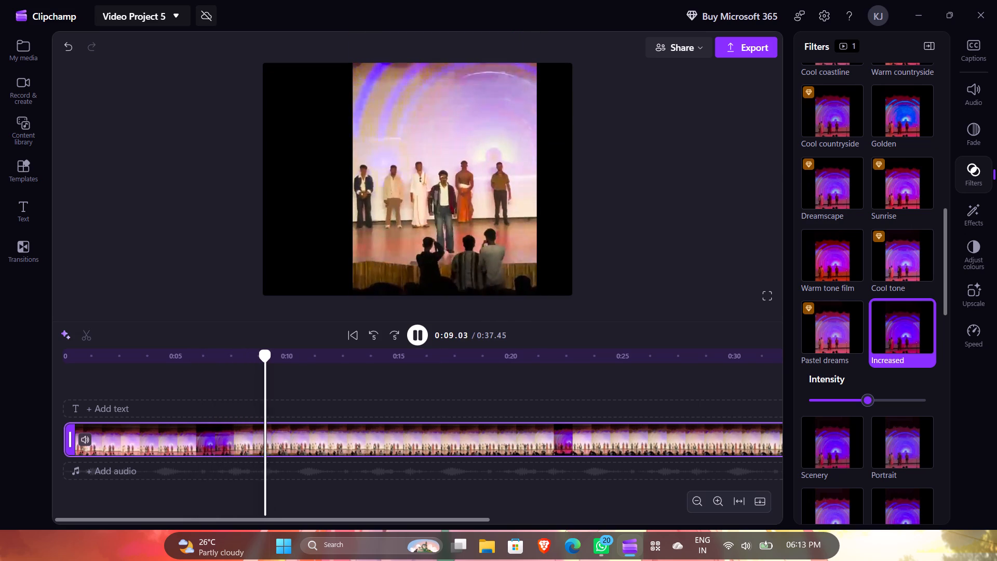
key(space)
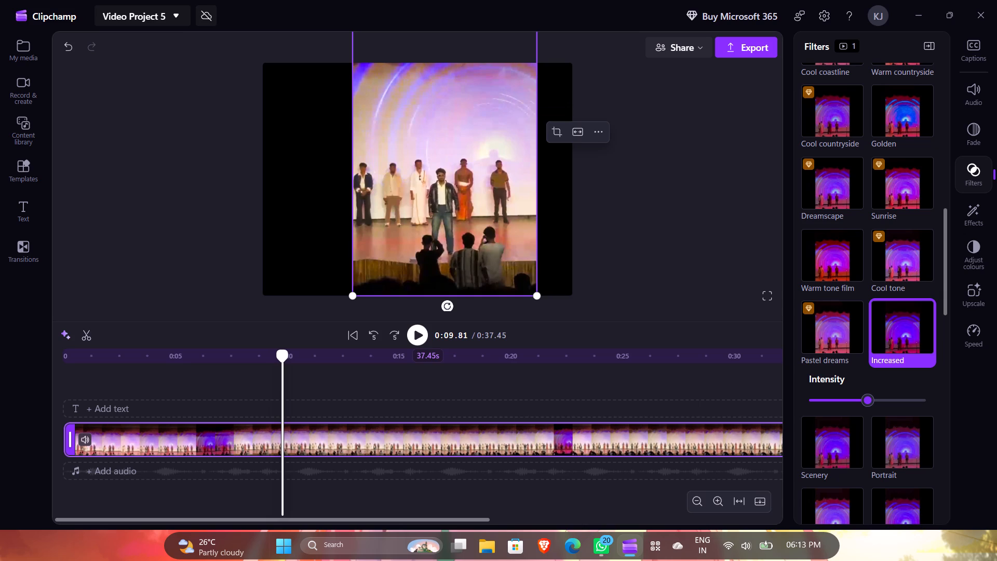
Enlarge the video picture further from its lower corner and centre it horizontally in the frame.
drag(351, 297, 291, 299)
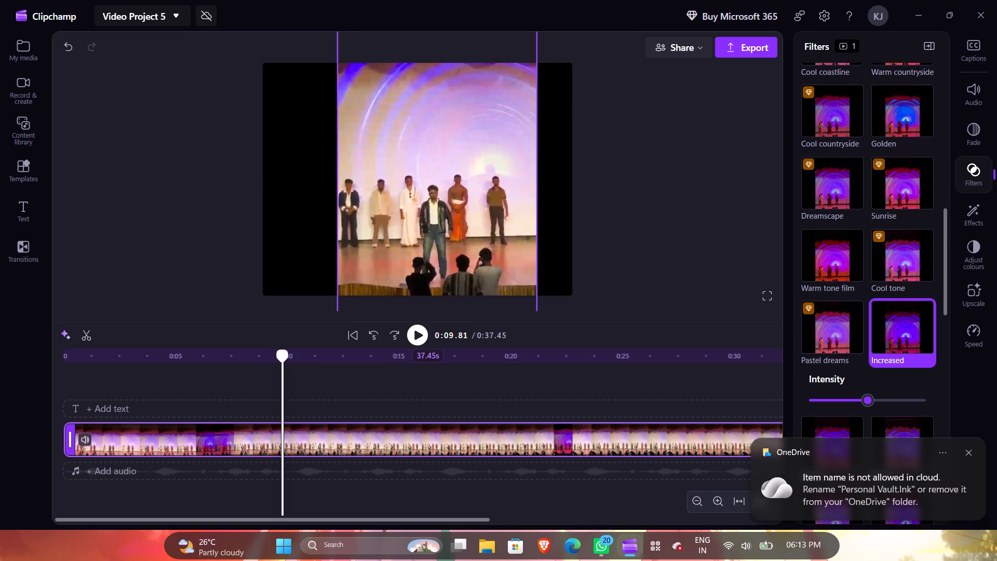
drag(291, 299, 263, 299)
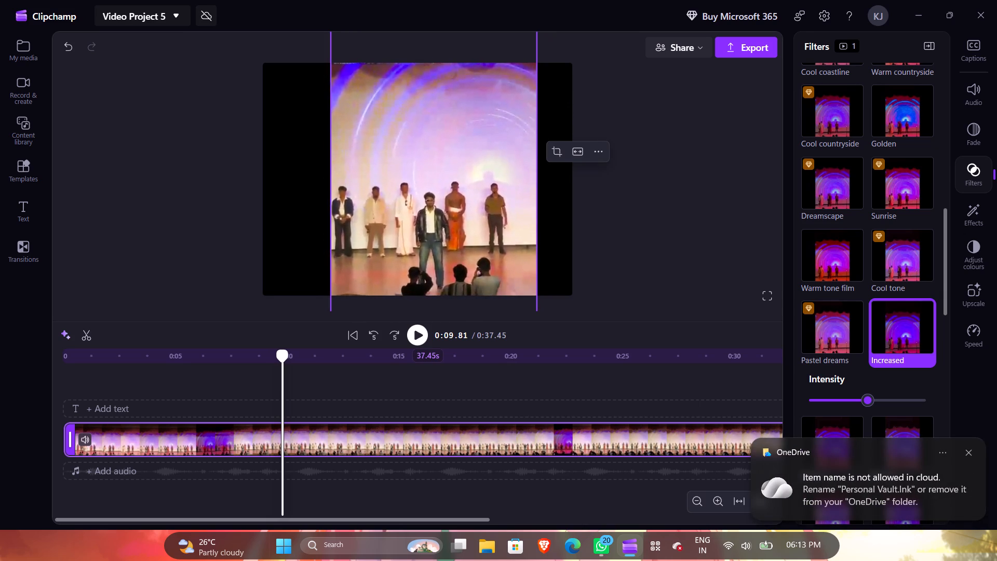
drag(476, 189, 444, 192)
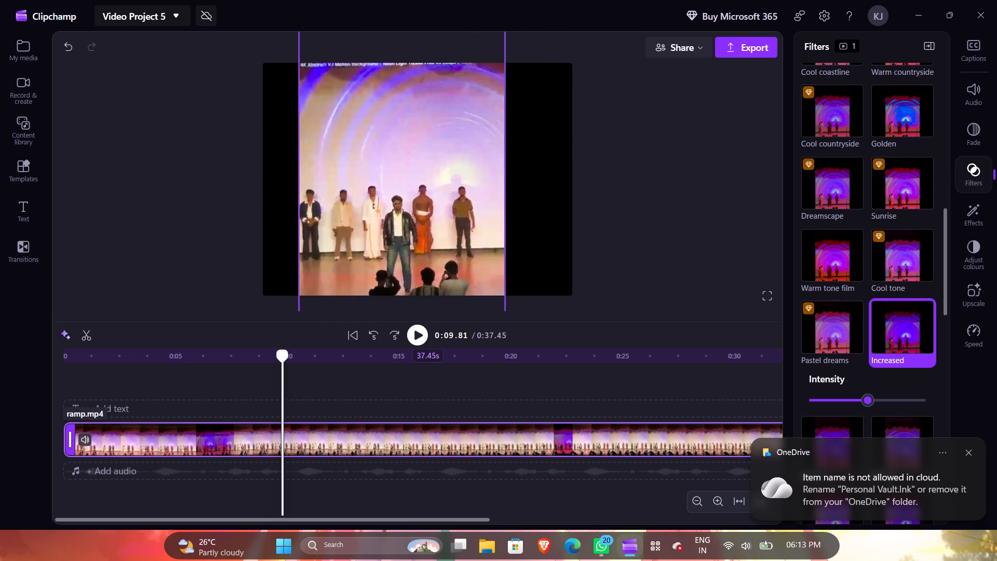
drag(444, 192, 457, 181)
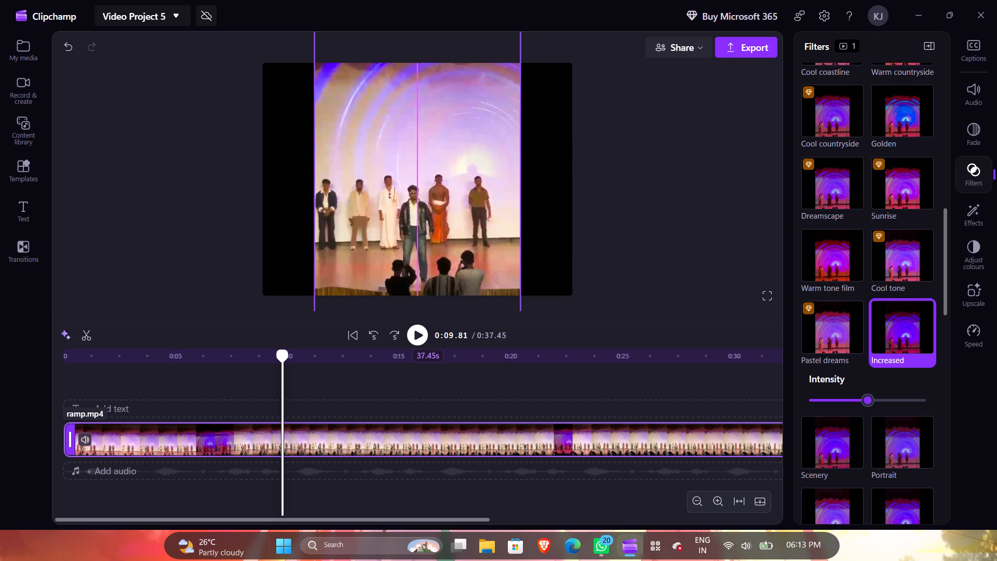
drag(457, 181, 457, 183)
Play the enlarged clip to check its framing and the Increased filter.
key(space)
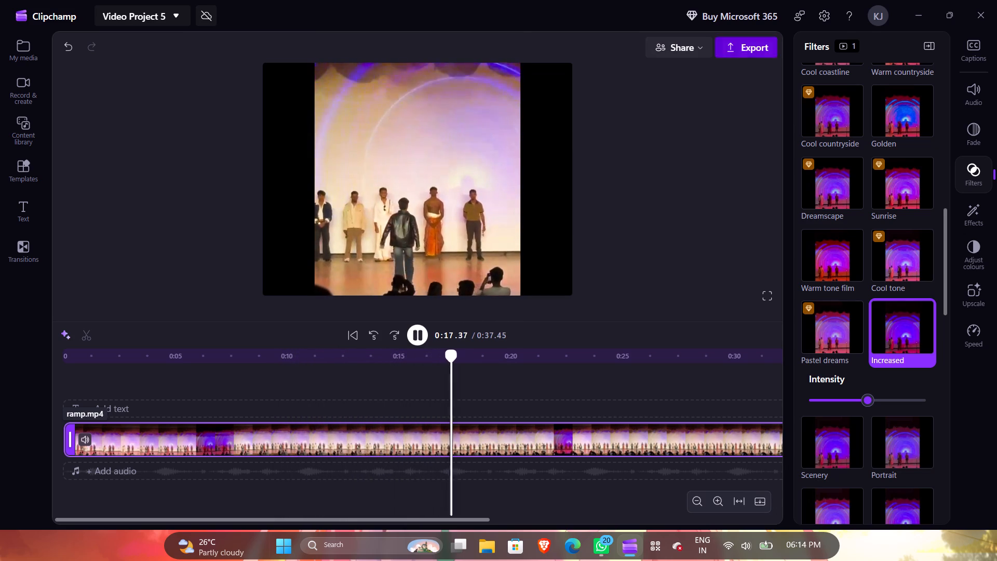
click(925, 45)
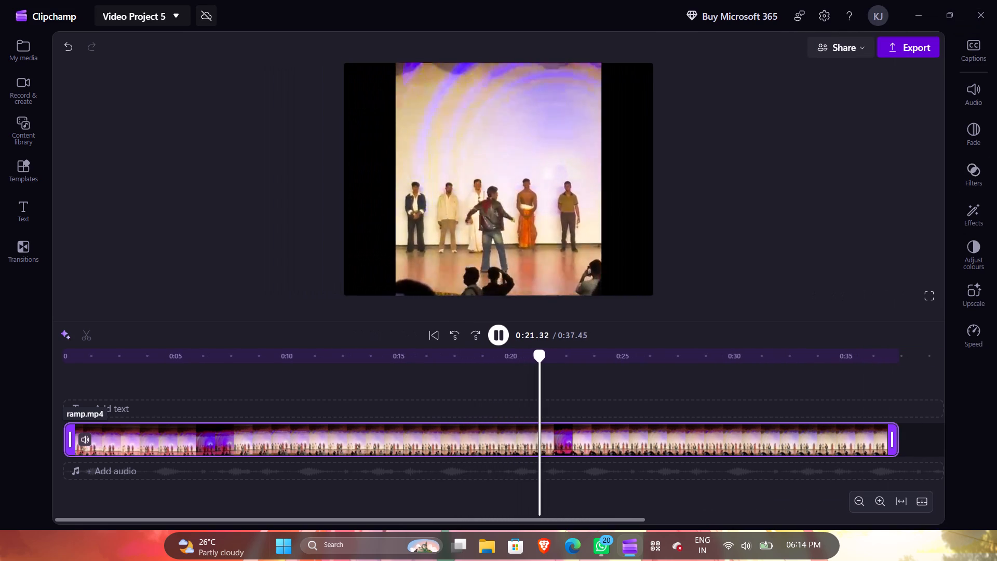
click(972, 170)
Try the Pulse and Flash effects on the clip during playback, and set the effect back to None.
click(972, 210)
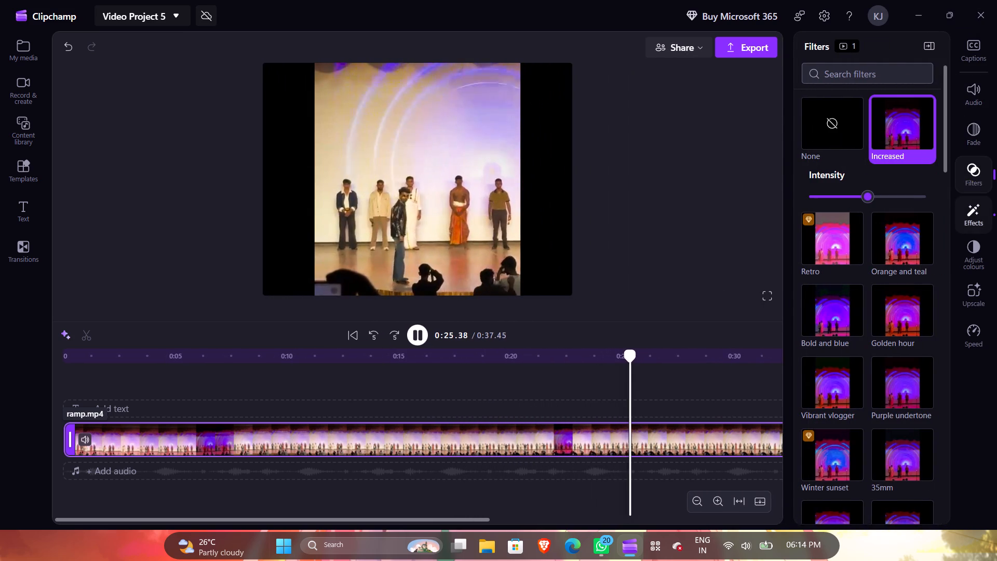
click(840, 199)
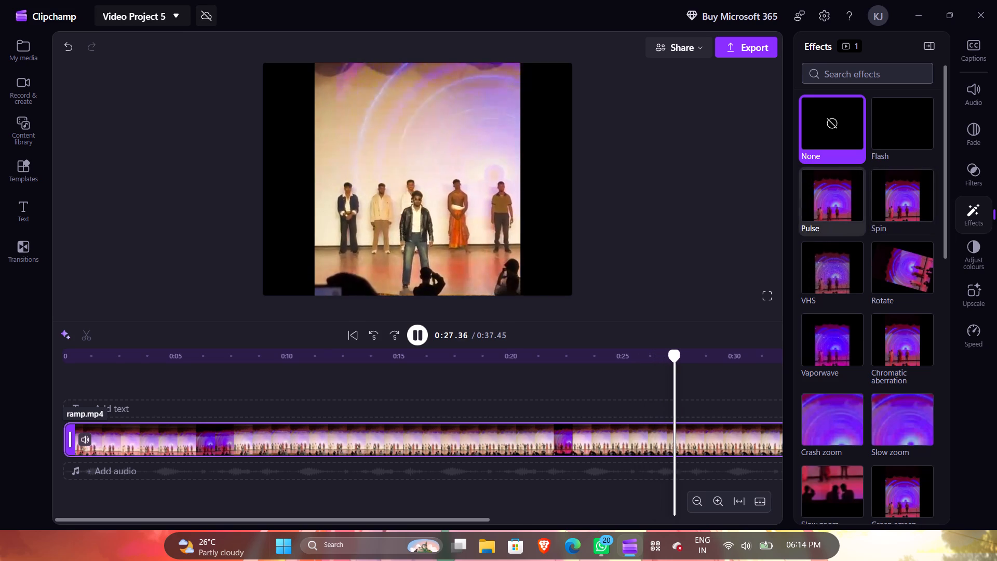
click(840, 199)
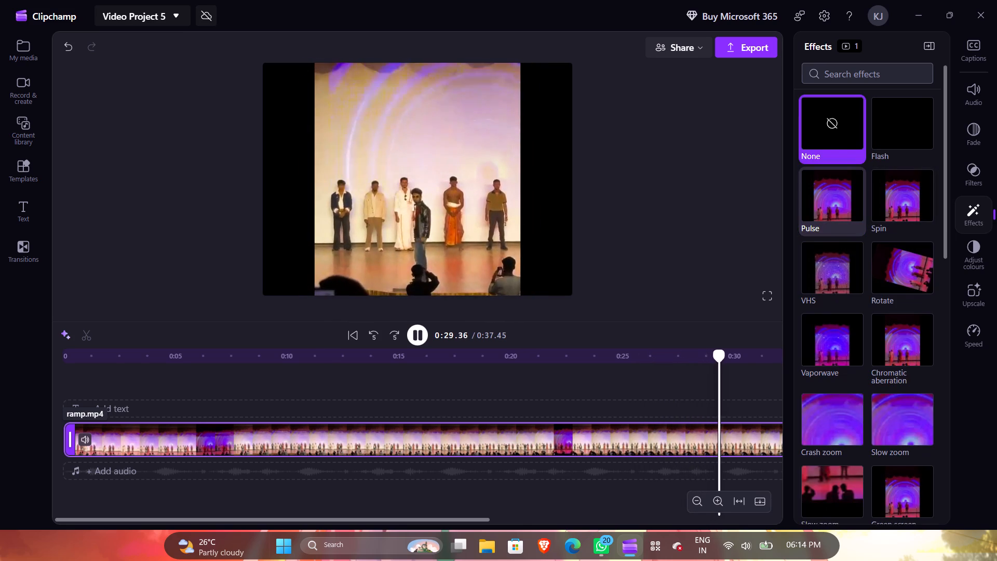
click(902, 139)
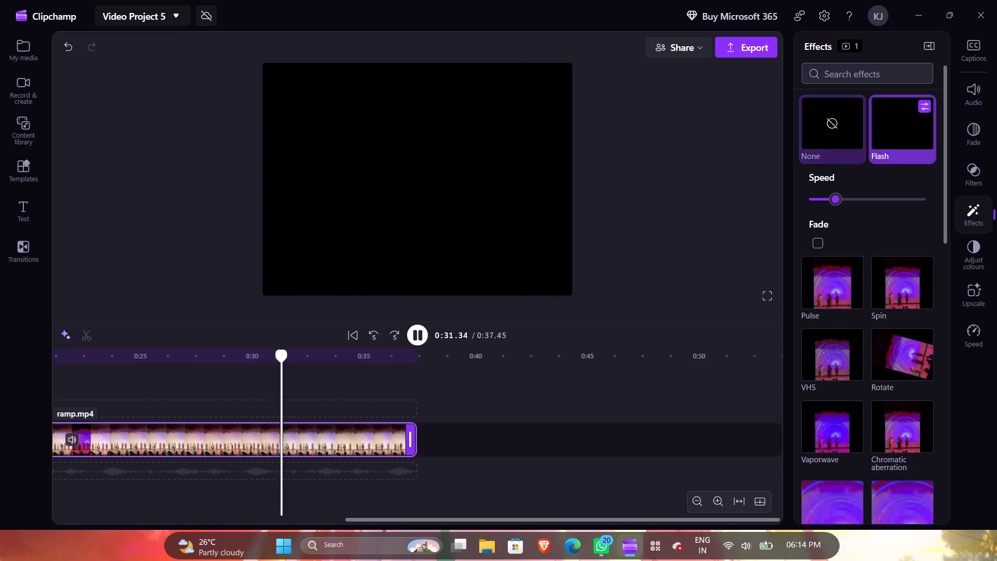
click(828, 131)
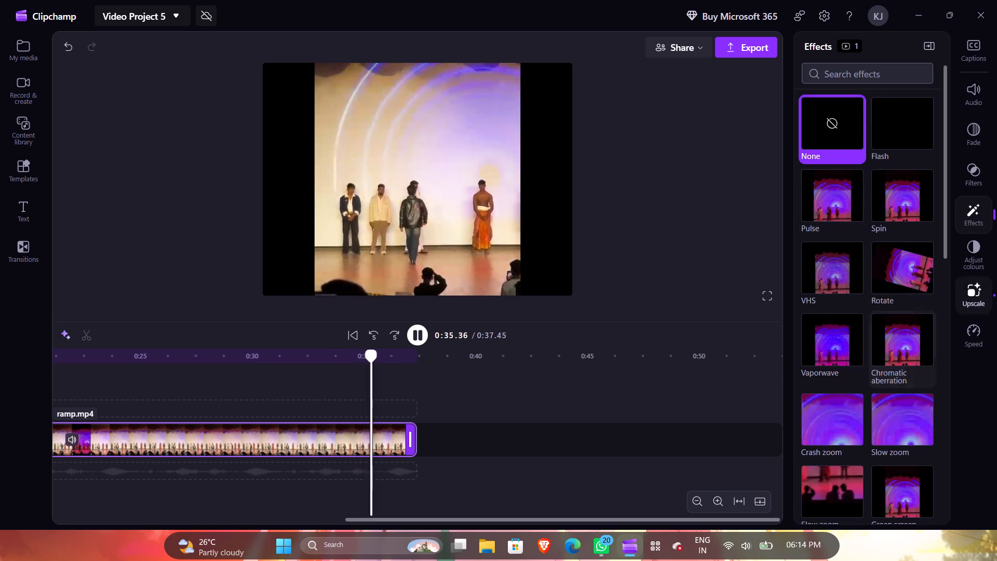
Raise the clip's colour temperature to near the warm end of its range.
click(974, 260)
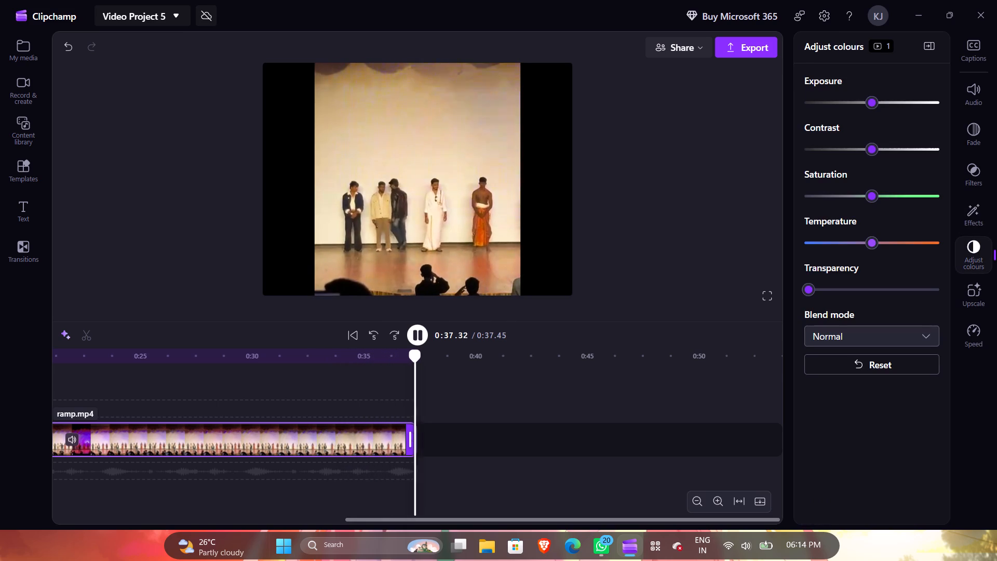
drag(868, 240, 891, 254)
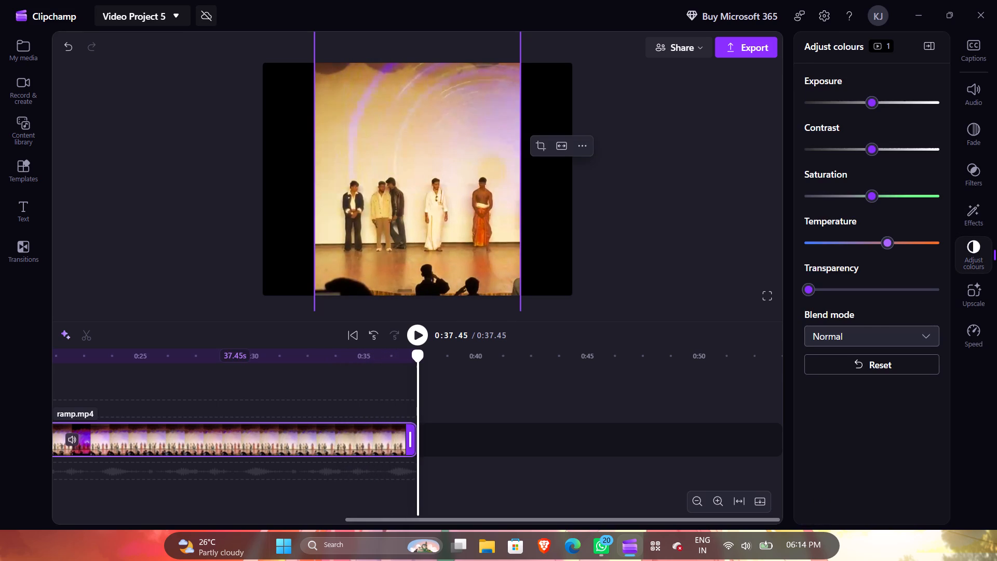
drag(891, 254, 919, 264)
key(space)
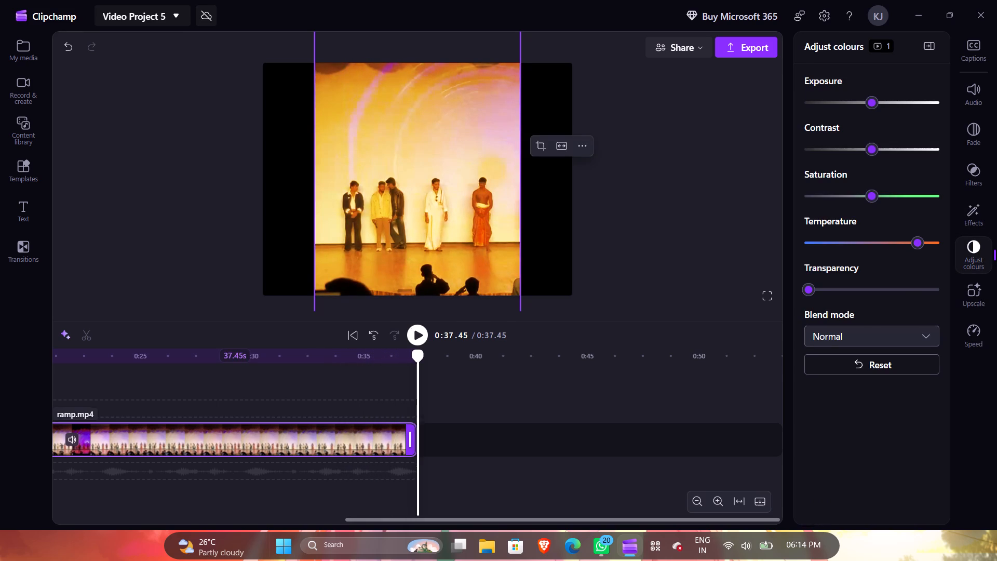
Preview the warmer colours from about 0:17 in the clip and return the playhead to near the start.
click(420, 357)
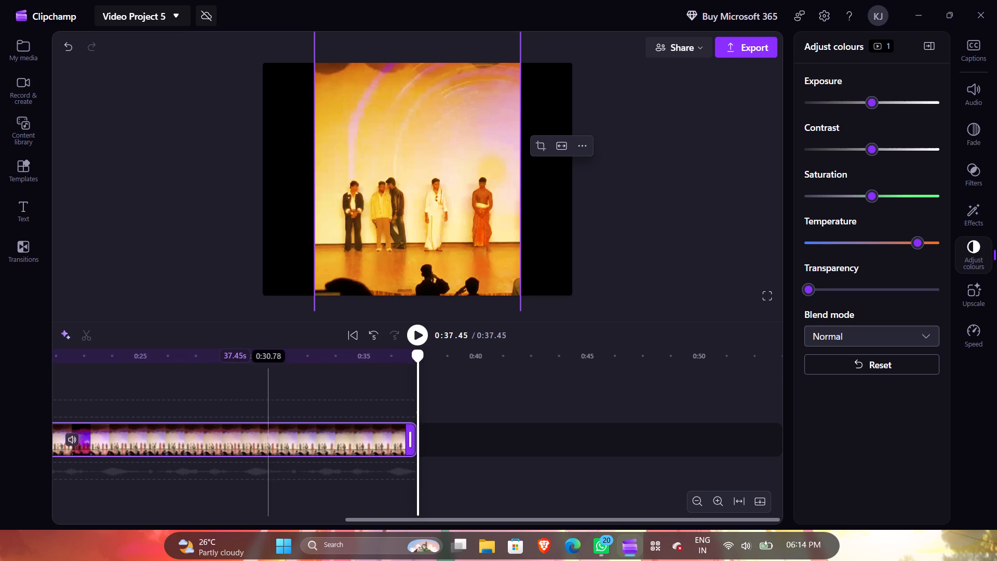
drag(413, 350, 0, 380)
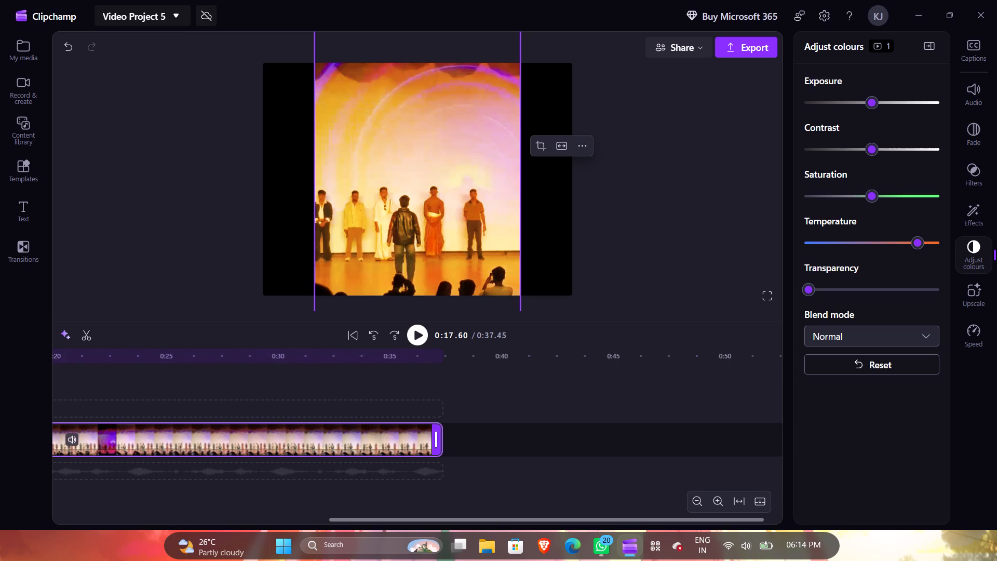
drag(0, 380, 0, 380)
key(space)
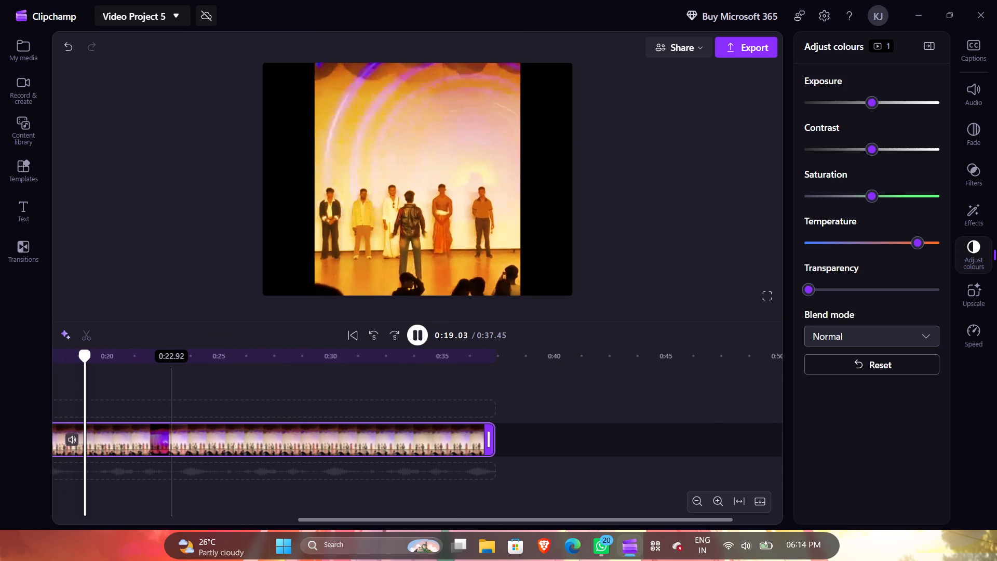
scroll(172, 396, right, 3)
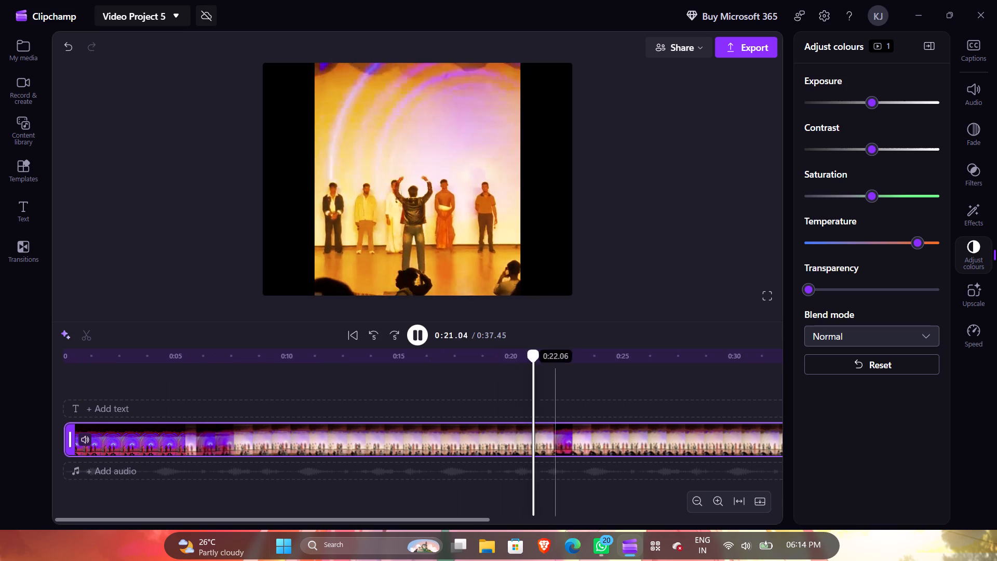
drag(535, 360, 0, 335)
key(space)
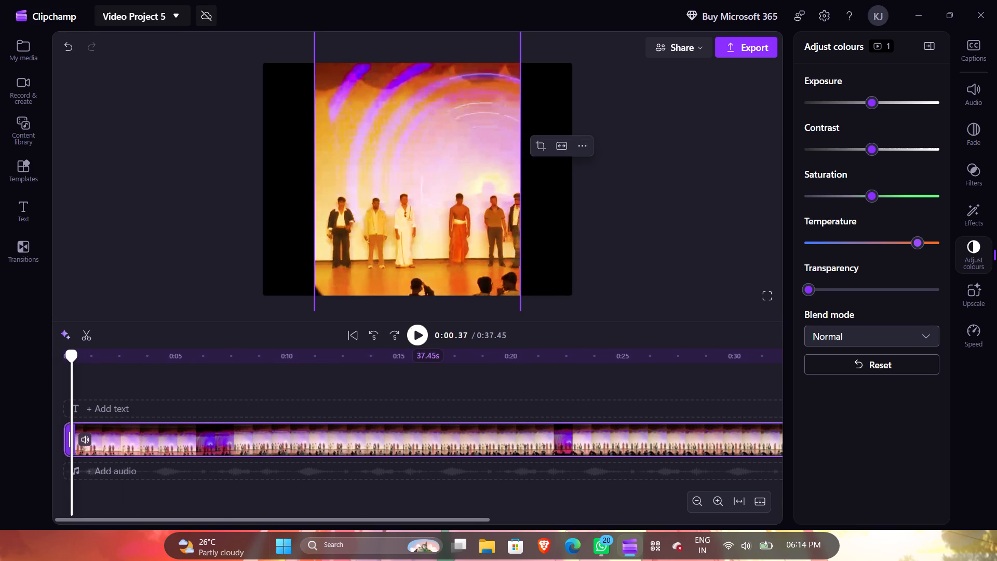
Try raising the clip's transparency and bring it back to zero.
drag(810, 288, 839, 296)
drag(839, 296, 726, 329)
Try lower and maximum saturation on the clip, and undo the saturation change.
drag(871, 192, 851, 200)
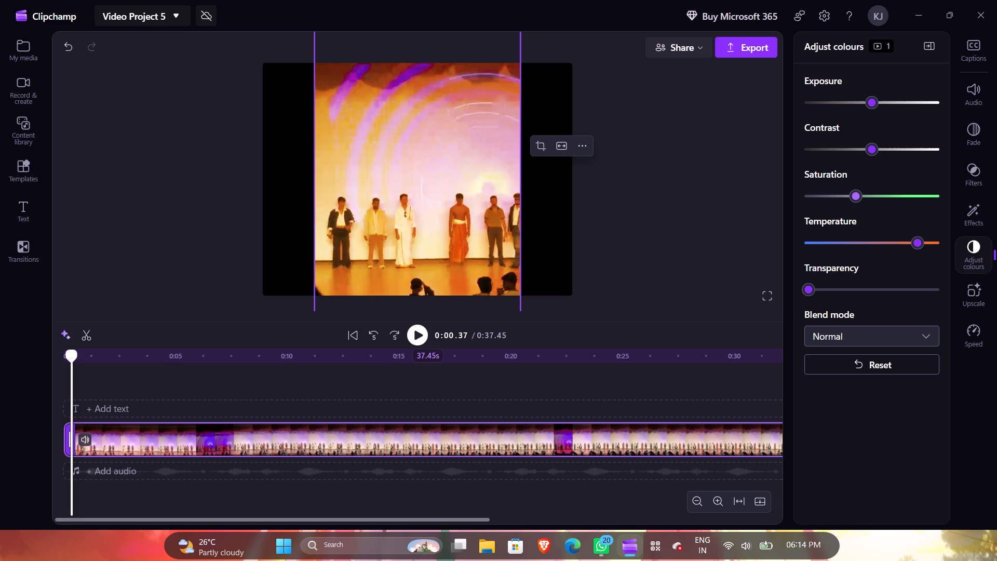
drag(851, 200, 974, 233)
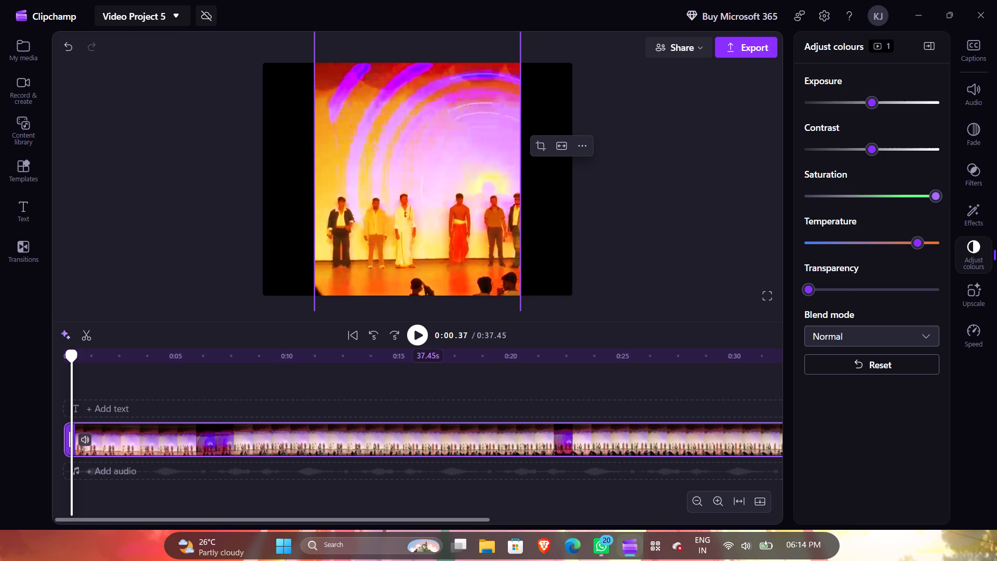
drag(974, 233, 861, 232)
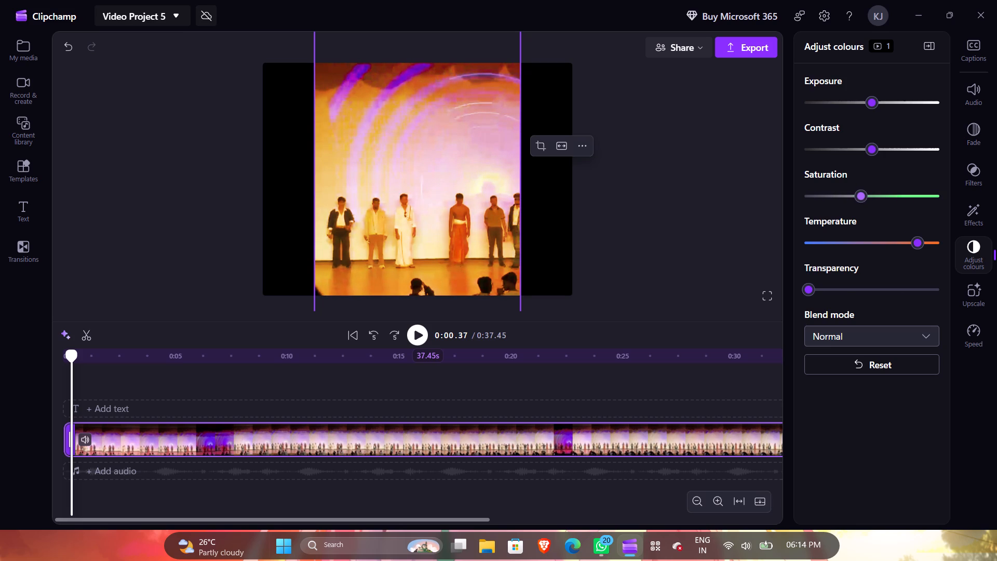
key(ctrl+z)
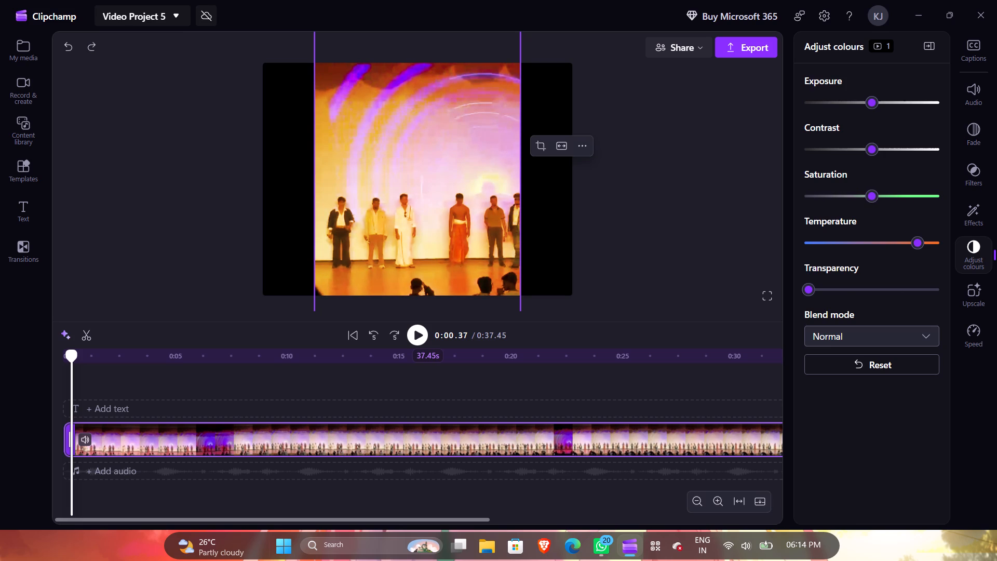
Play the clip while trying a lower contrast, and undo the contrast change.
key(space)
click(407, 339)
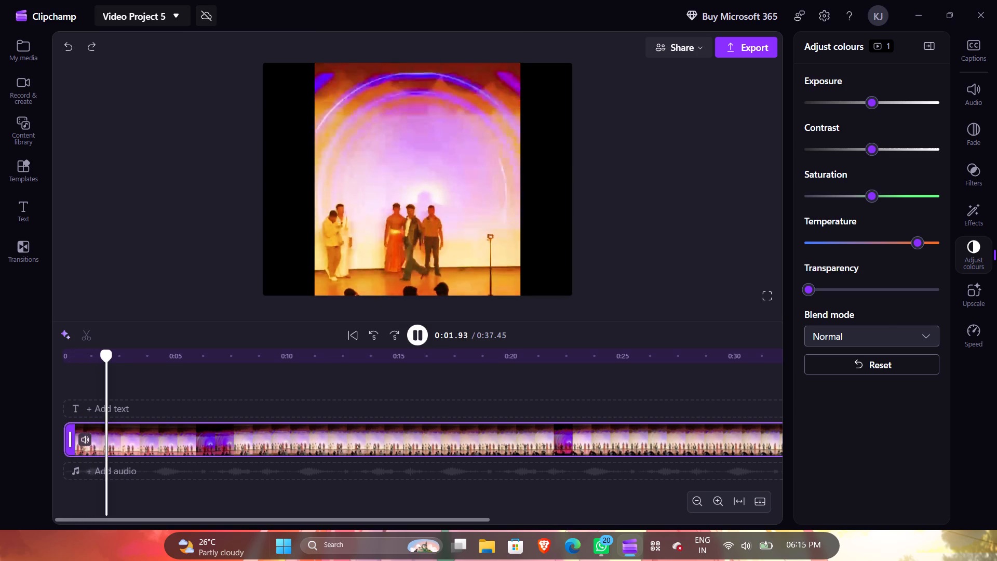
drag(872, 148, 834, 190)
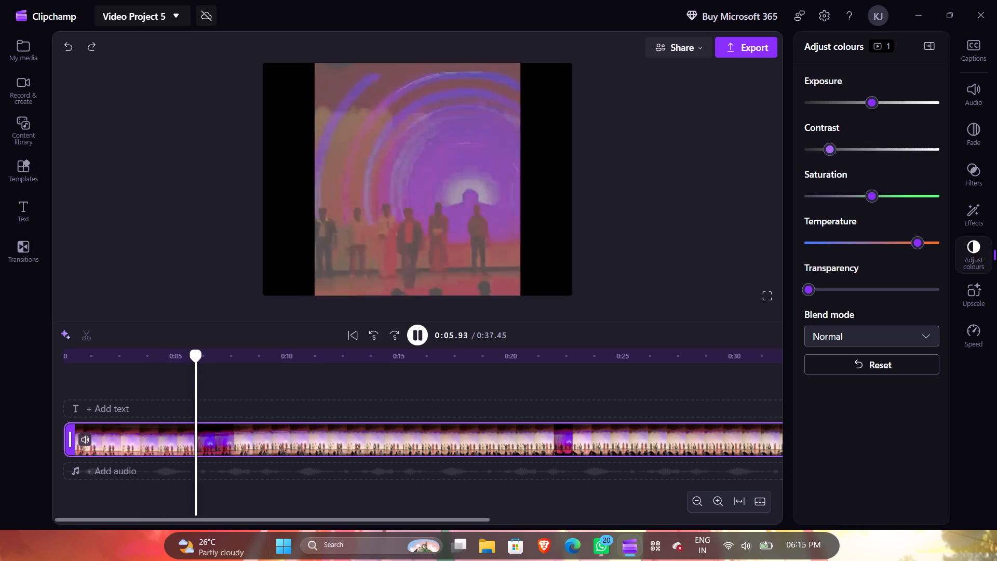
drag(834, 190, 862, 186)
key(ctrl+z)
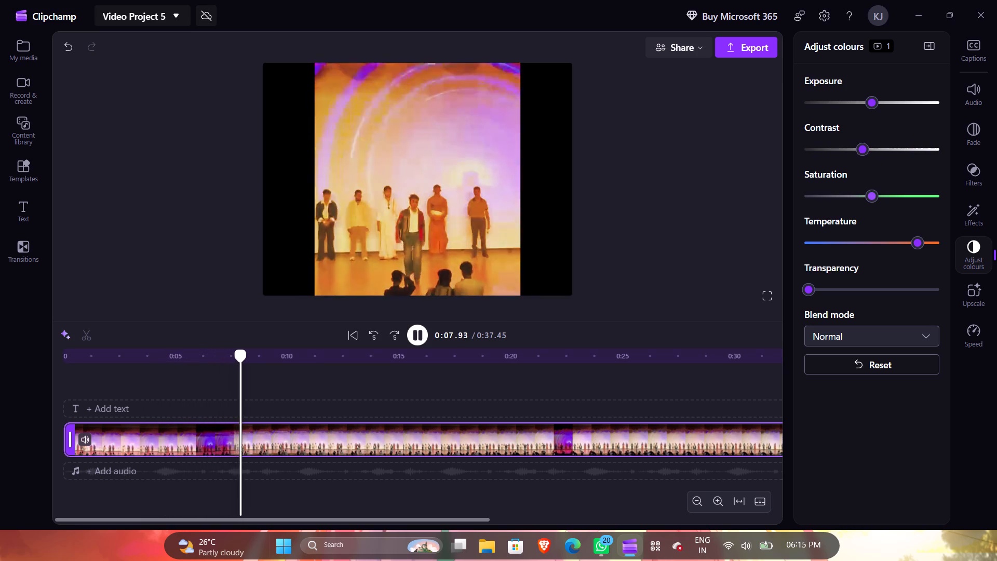
Lower the clip's exposure to slightly below the middle of its range, comparing darker levels during playback.
drag(871, 100, 852, 105)
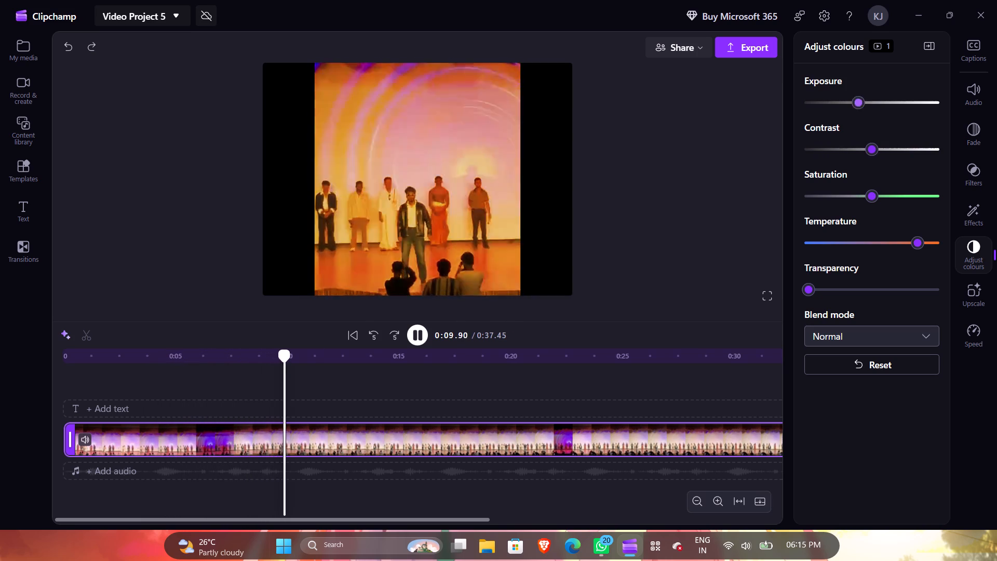
drag(852, 105, 827, 136)
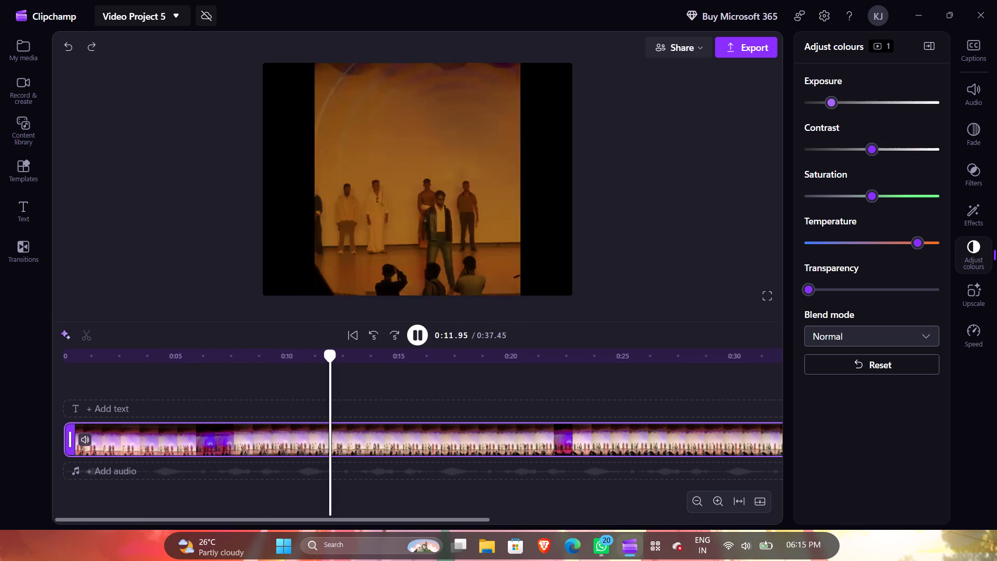
drag(827, 136, 841, 135)
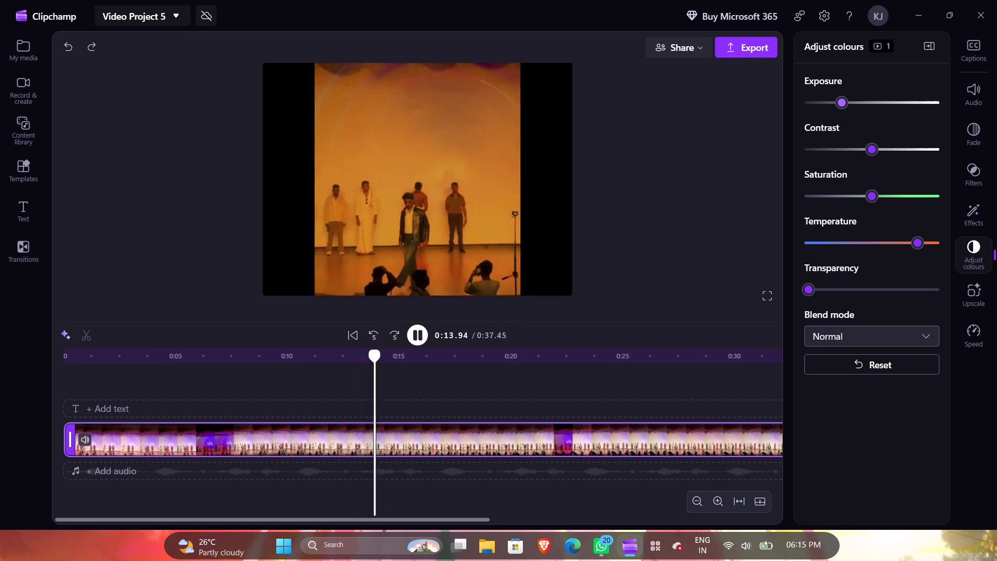
drag(841, 135, 846, 135)
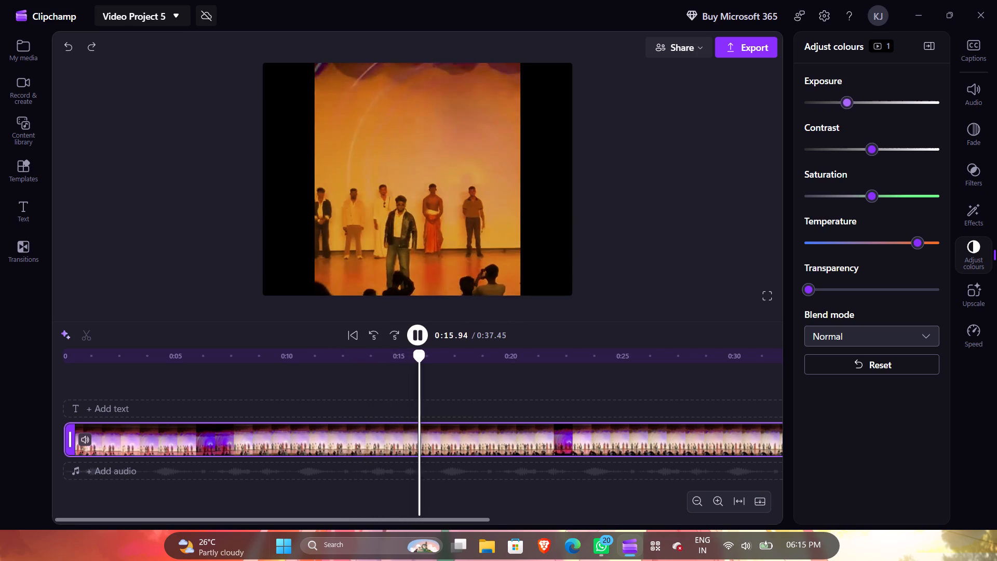
drag(846, 135, 857, 133)
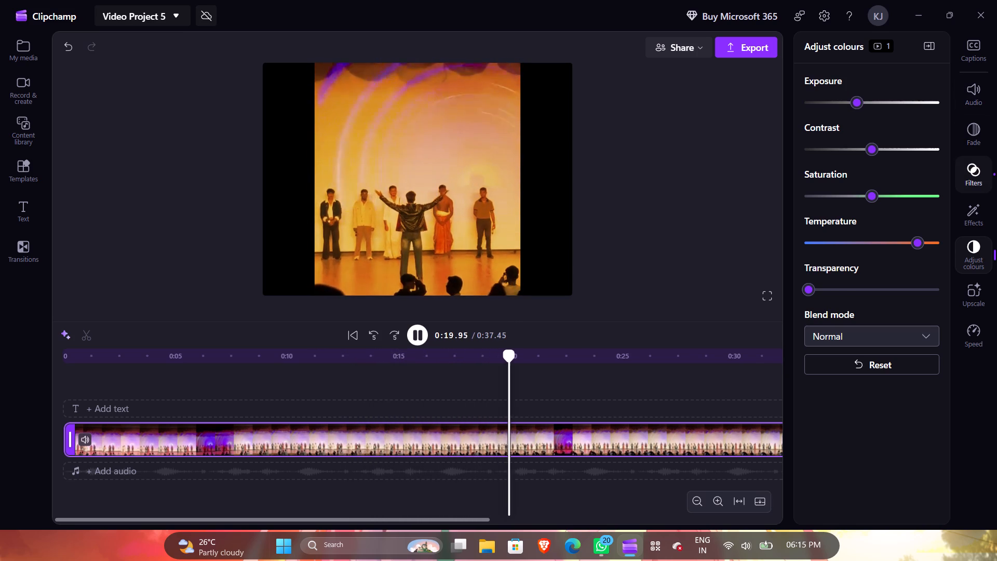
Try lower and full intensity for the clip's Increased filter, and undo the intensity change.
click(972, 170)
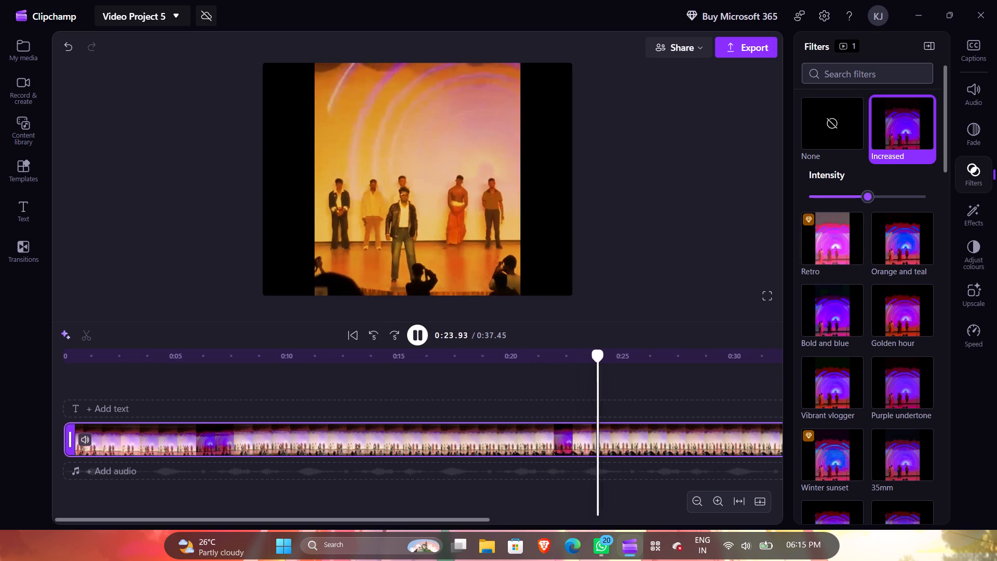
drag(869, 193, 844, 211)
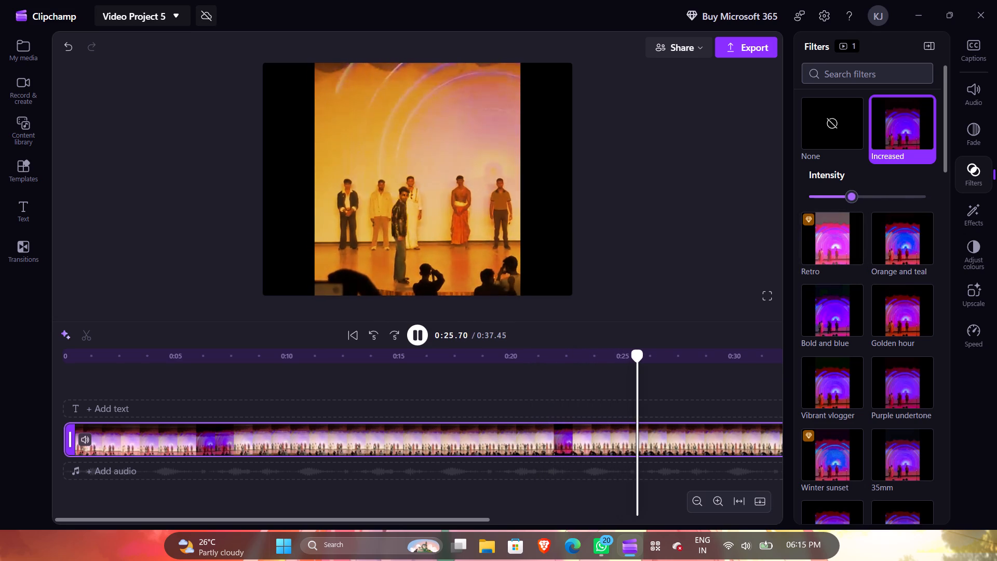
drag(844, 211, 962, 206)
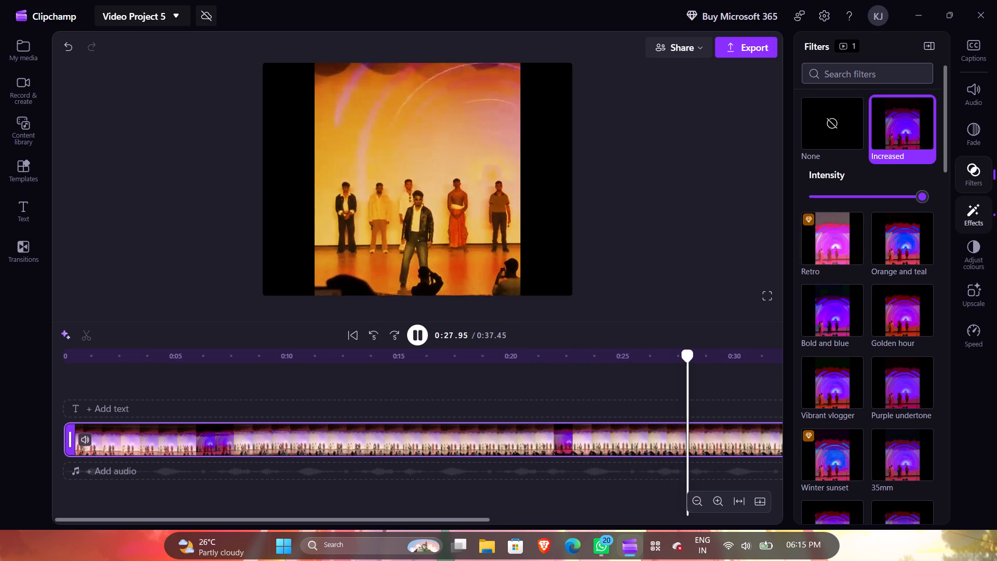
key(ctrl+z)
Replace the clip's colour filter with Golden hour.
scroll(962, 206, up, 2)
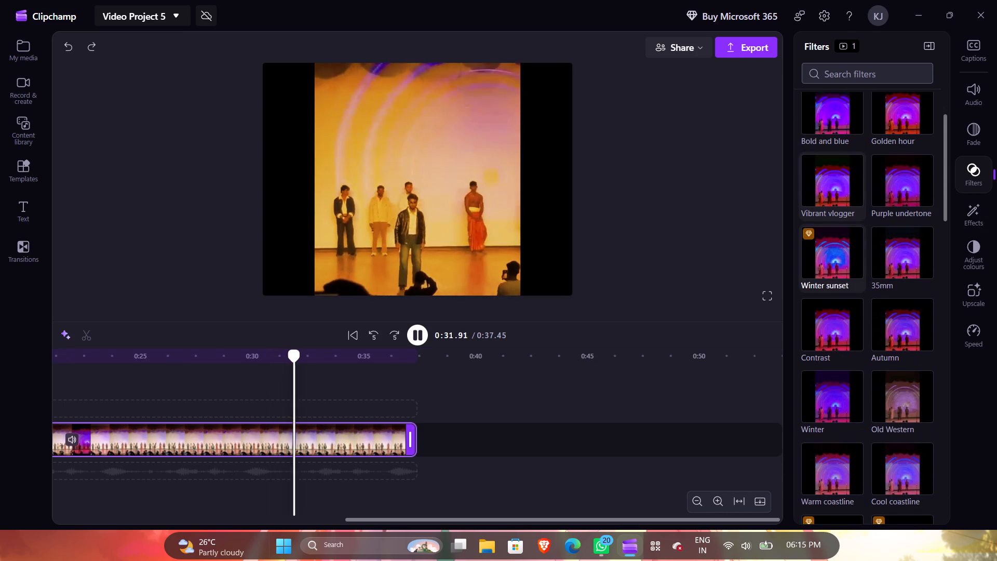
scroll(833, 200, up, 1)
click(896, 154)
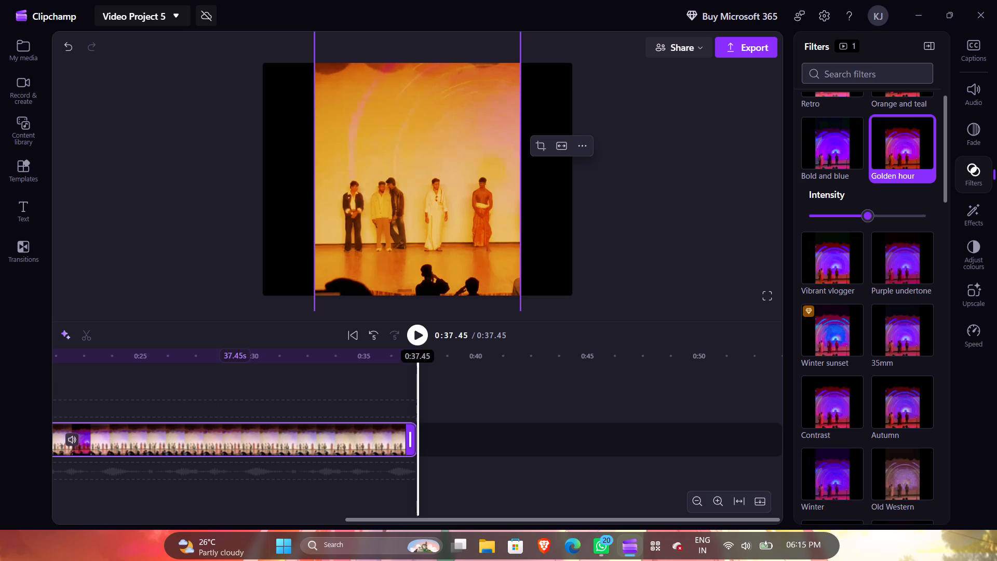
Return the playhead to the start of the clip and lower the Golden hour filter's intensity to near its minimum.
drag(419, 355, 27, 359)
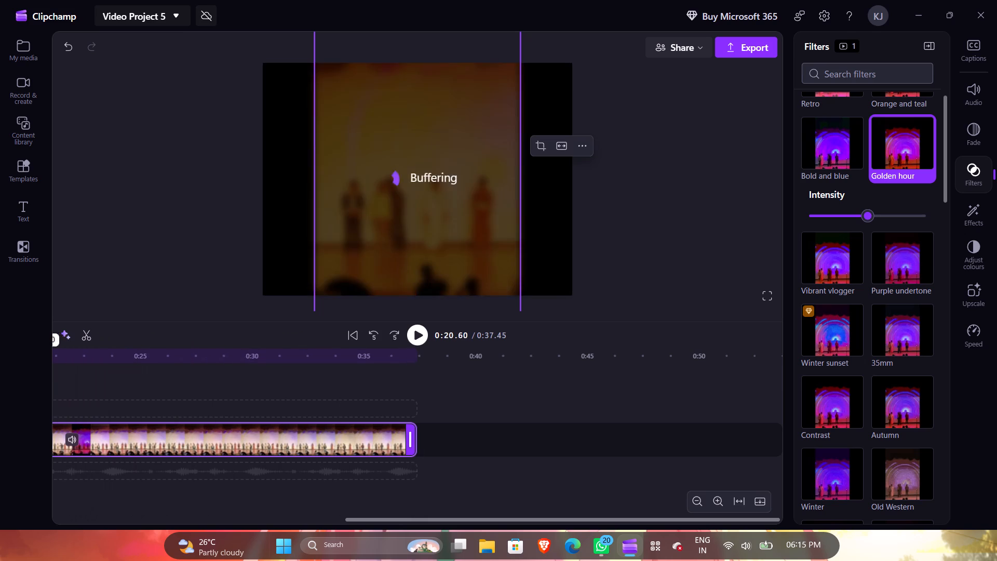
drag(27, 359, 26, 358)
scroll(142, 375, right, 8)
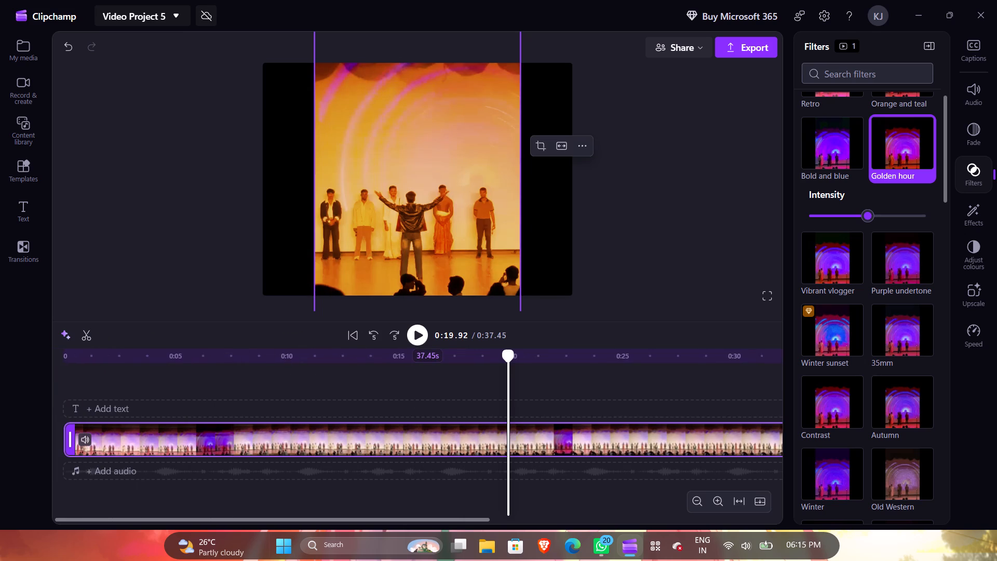
drag(505, 353, 17, 386)
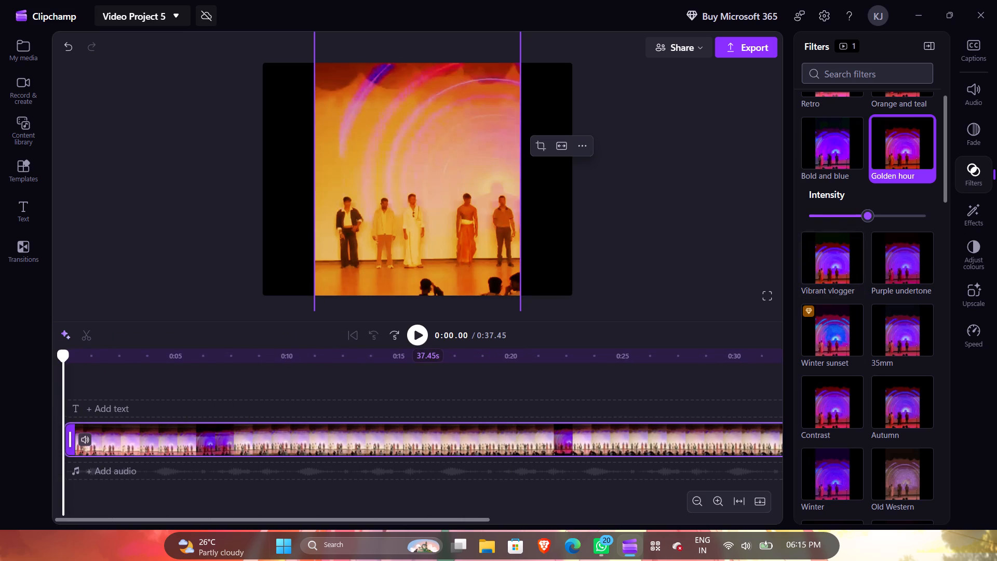
drag(871, 216, 668, 297)
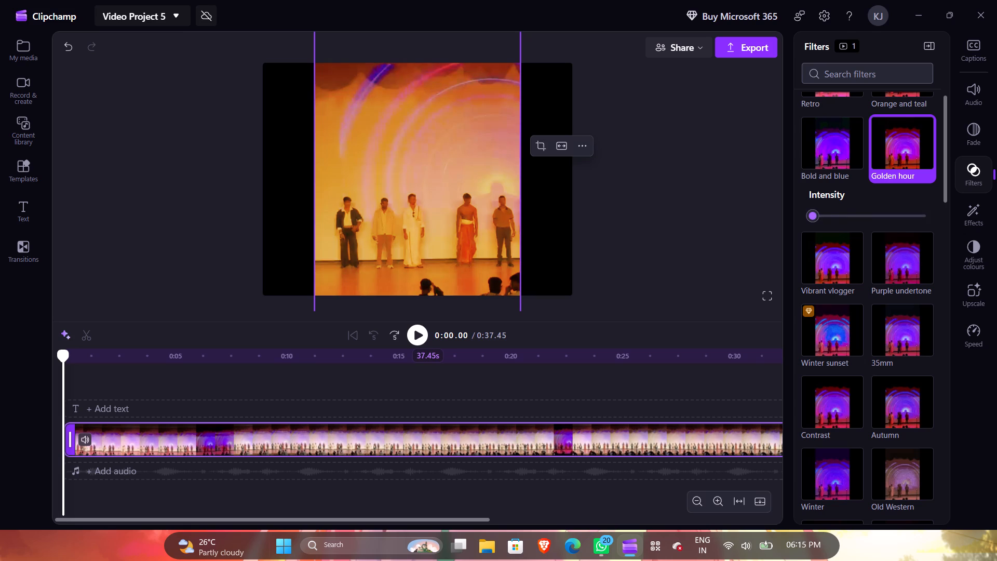
drag(668, 297, 839, 268)
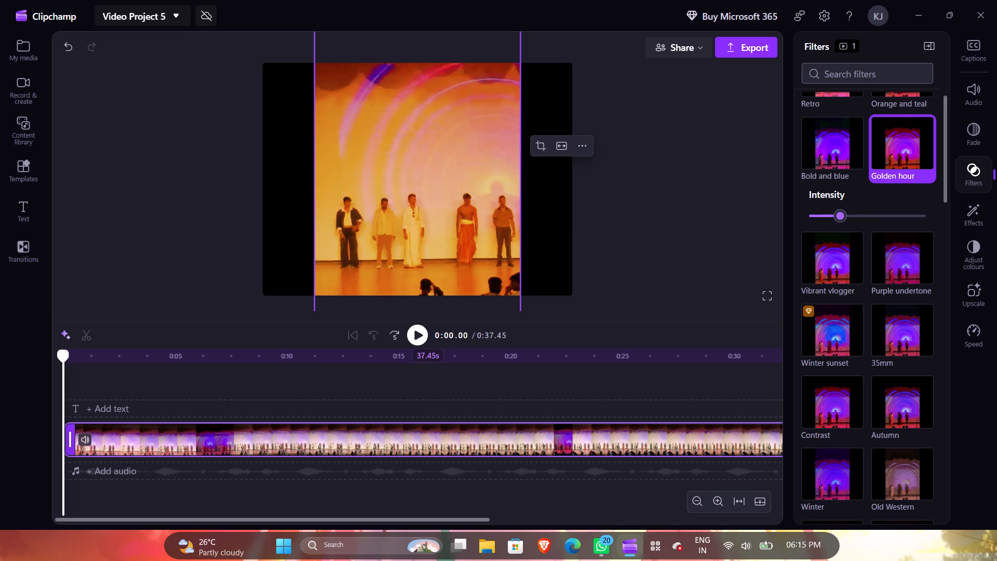
drag(839, 268, 826, 272)
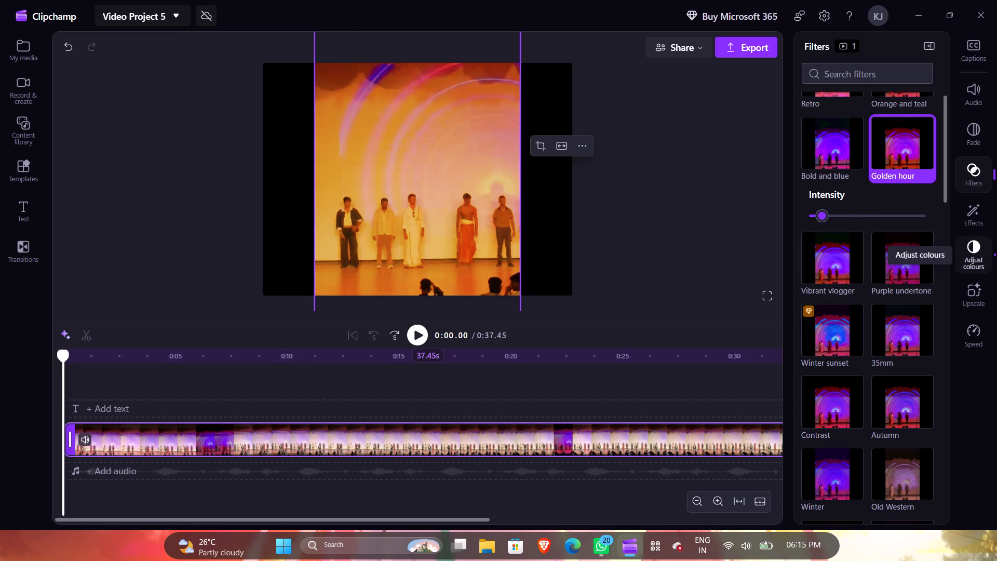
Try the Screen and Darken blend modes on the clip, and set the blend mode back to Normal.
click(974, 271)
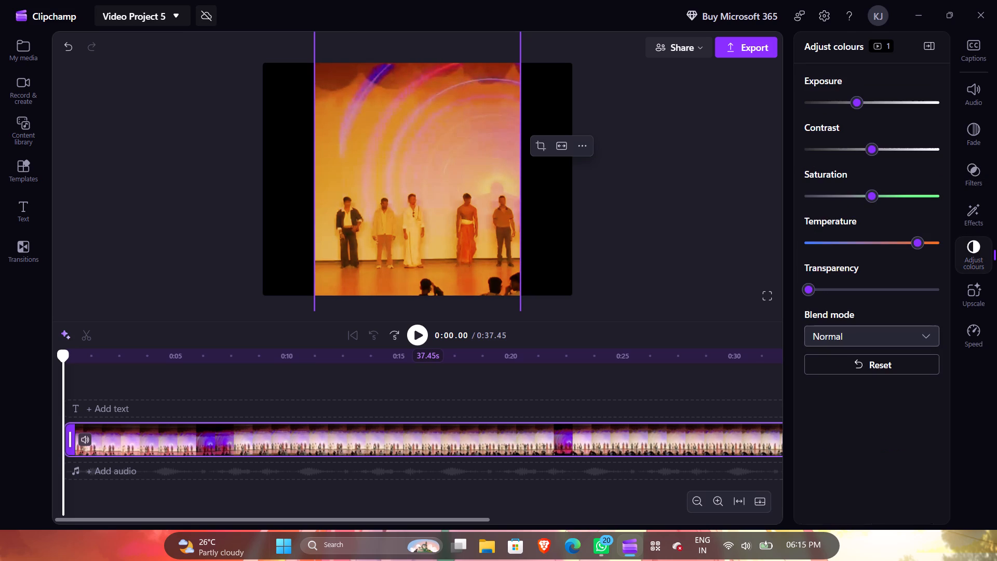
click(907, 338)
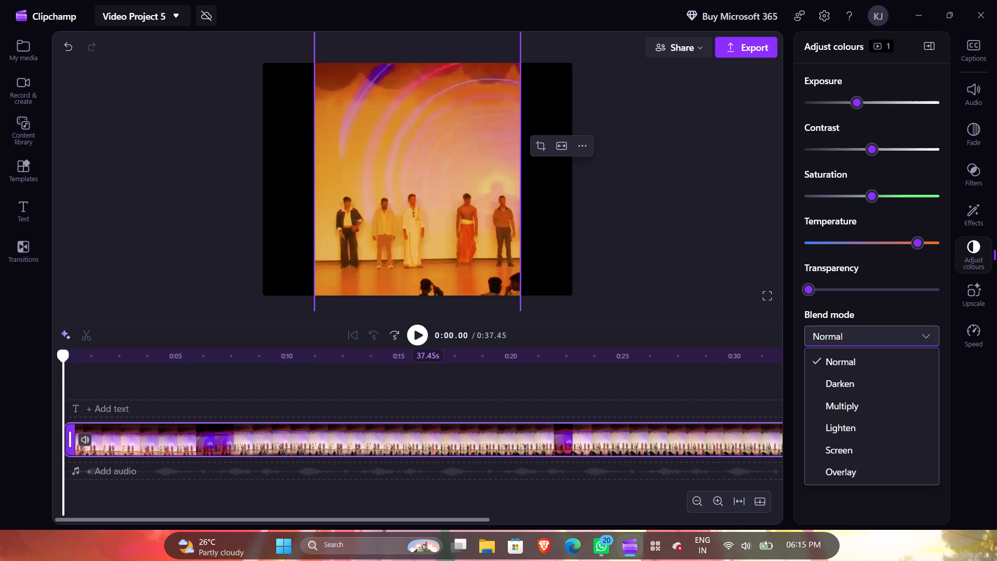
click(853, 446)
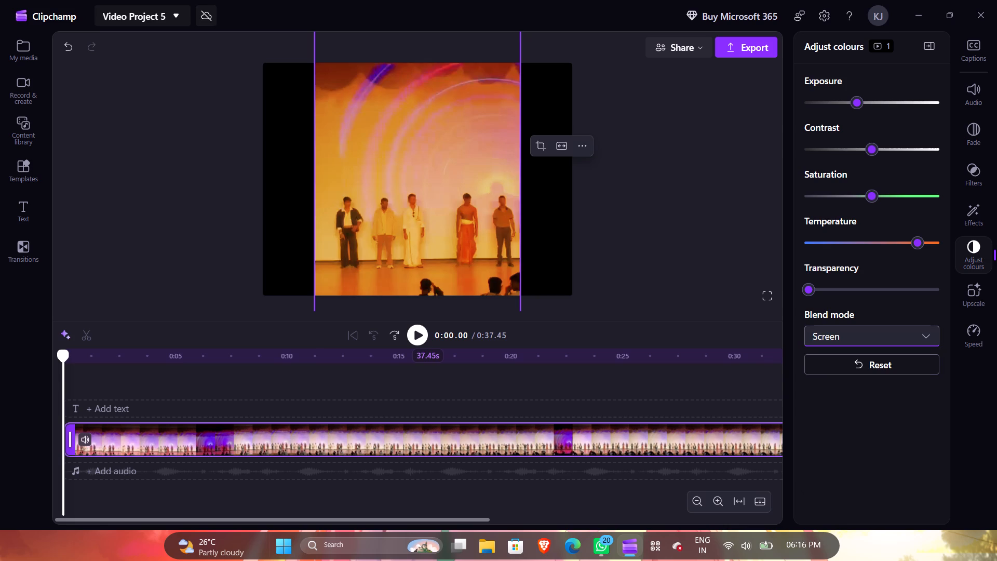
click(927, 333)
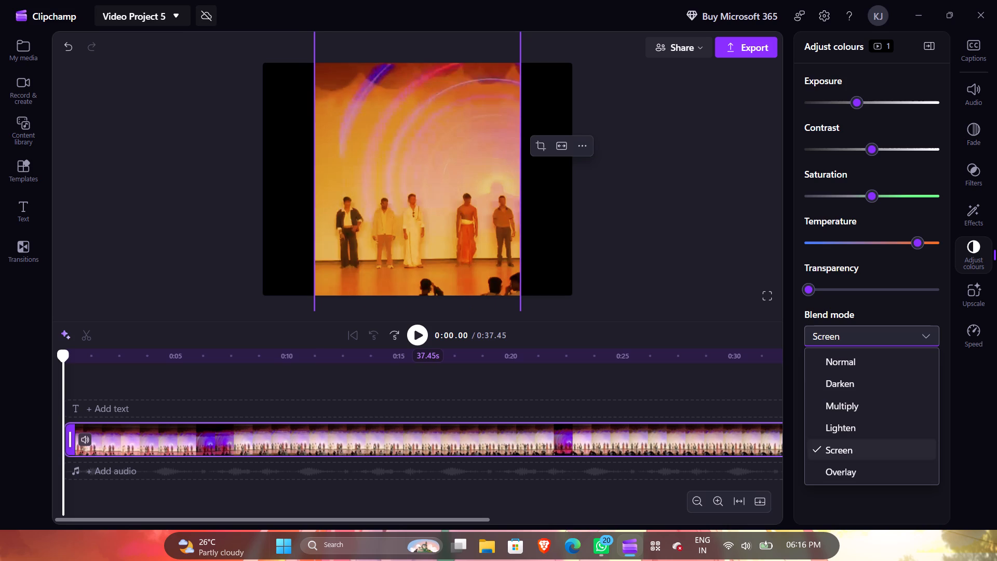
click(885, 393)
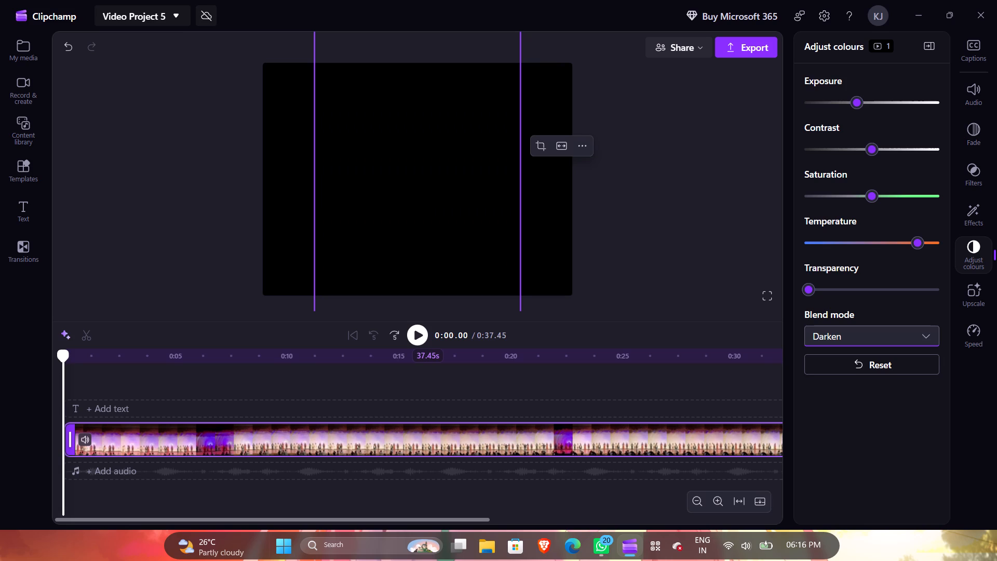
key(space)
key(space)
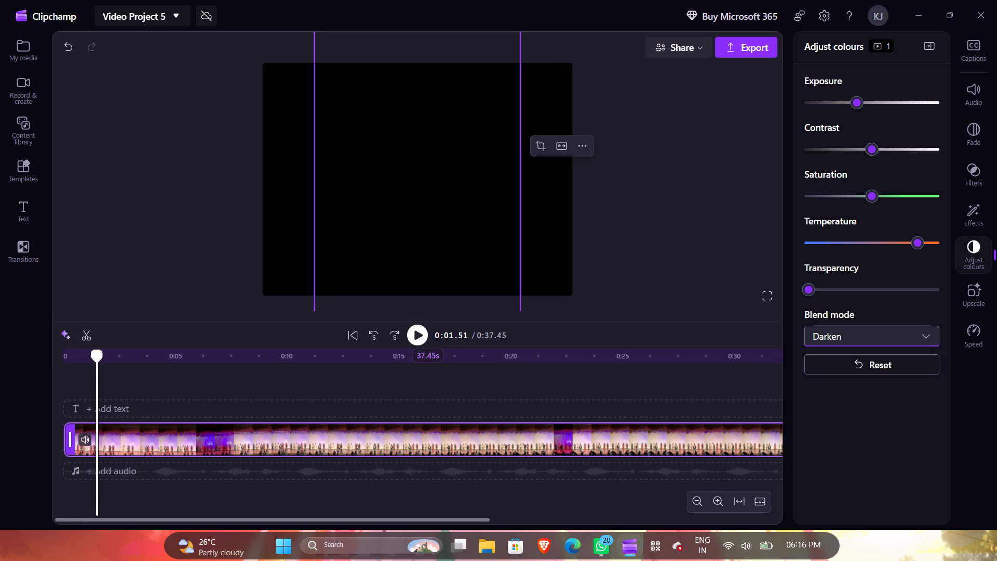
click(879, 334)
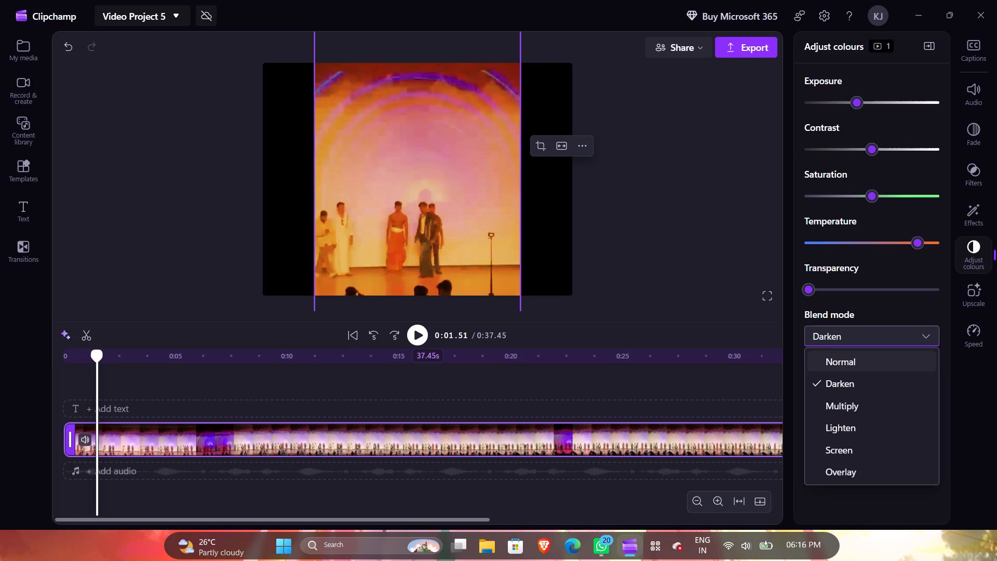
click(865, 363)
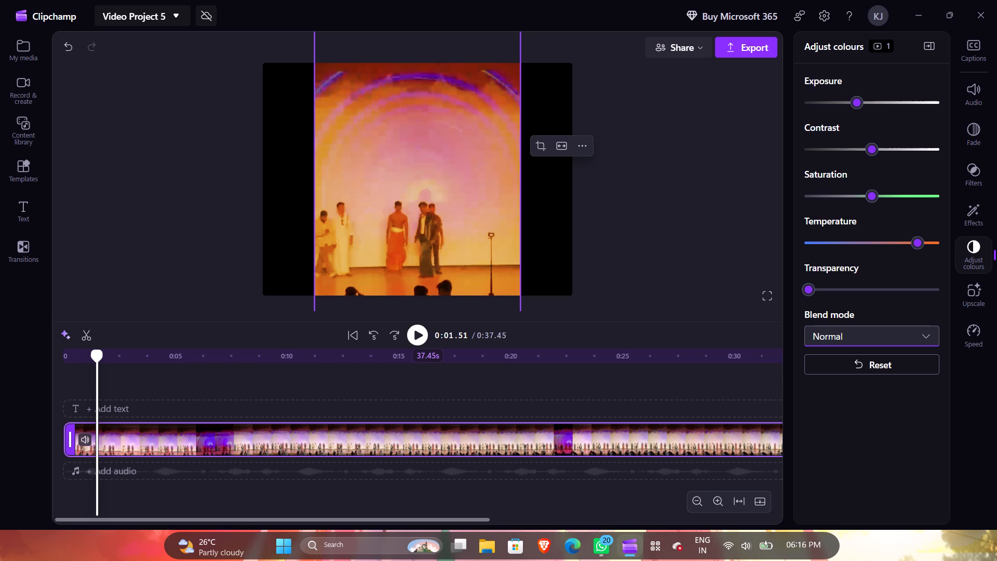
Set the upscale quality for ramp.mp4 to 4K.
click(968, 286)
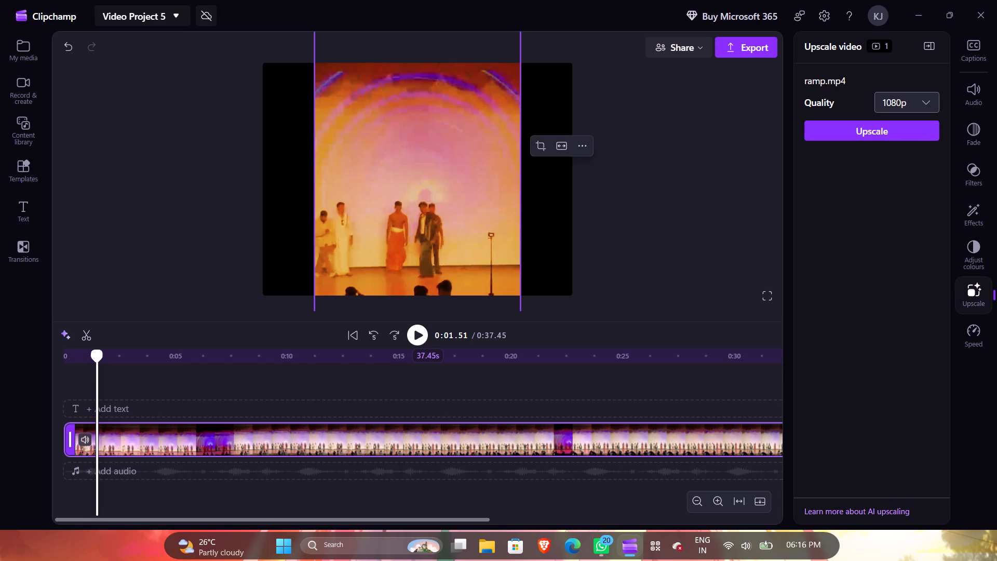
click(915, 112)
click(914, 108)
click(914, 108)
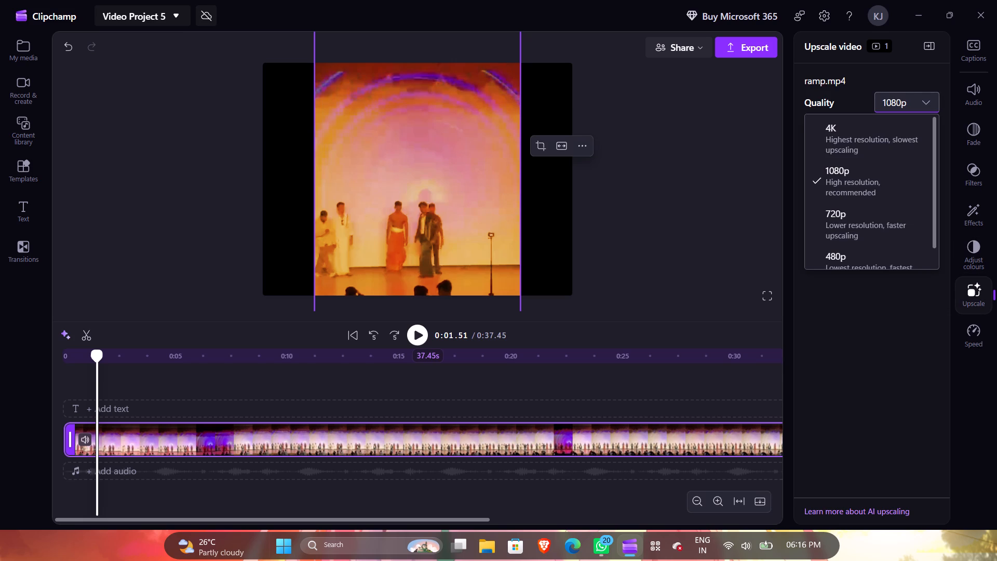
click(874, 158)
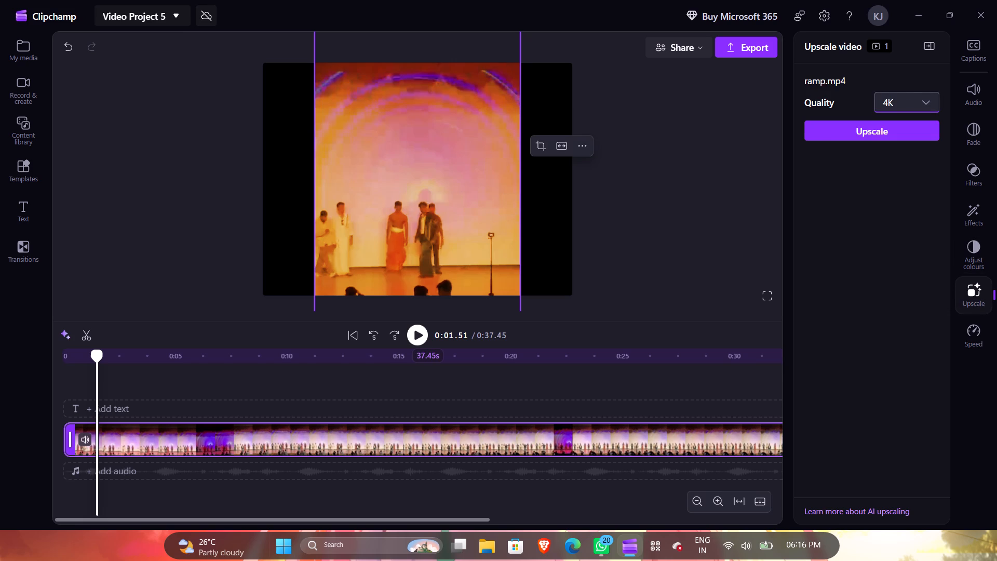
Play the edited ramp.mp4 clip to preview how it looks with the applied filter.
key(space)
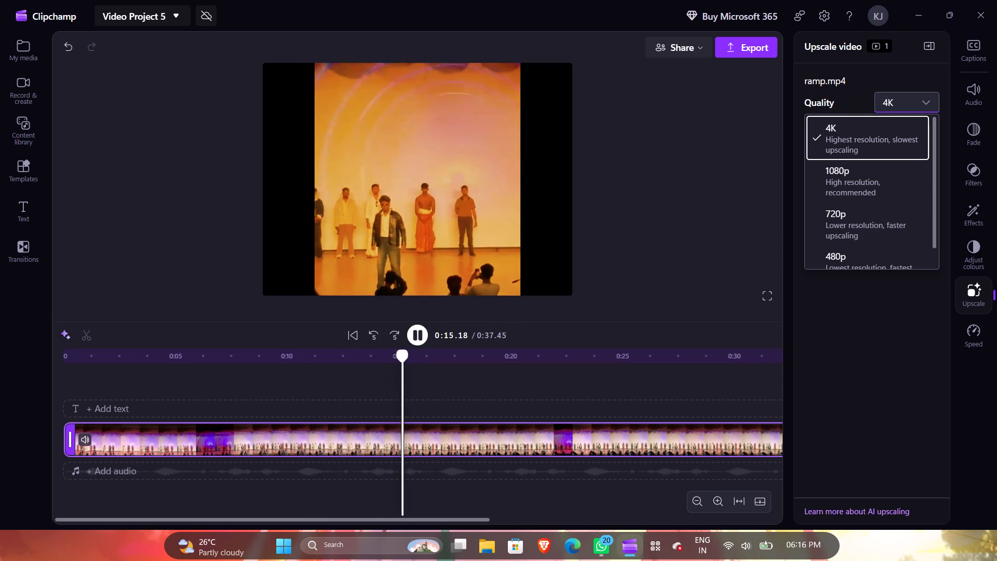
Show the project's imported media and select the ramp.mp4 source video, then pause the preview playback.
double_click(70, 40)
drag(70, 40, 16, 55)
click(16, 55)
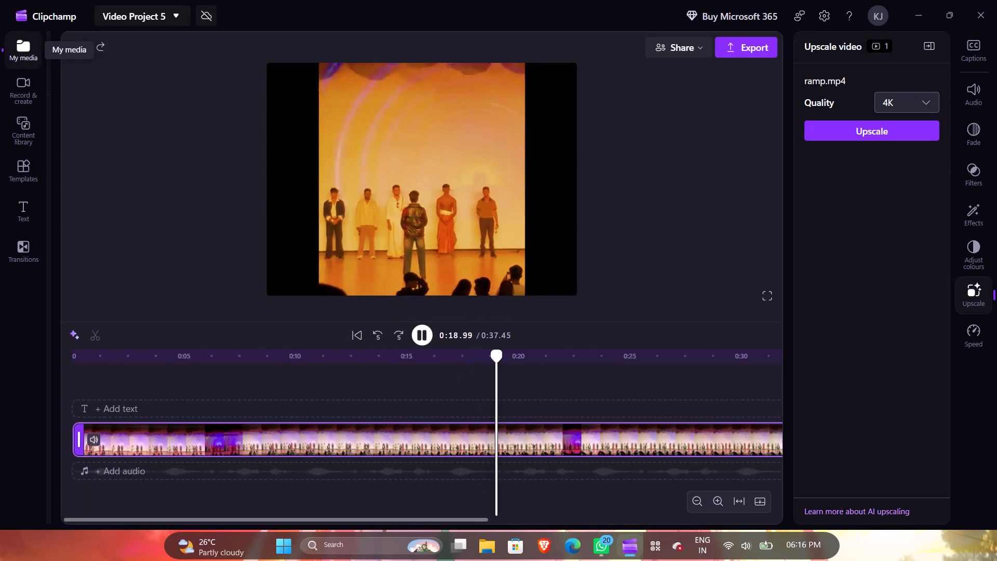
click(140, 140)
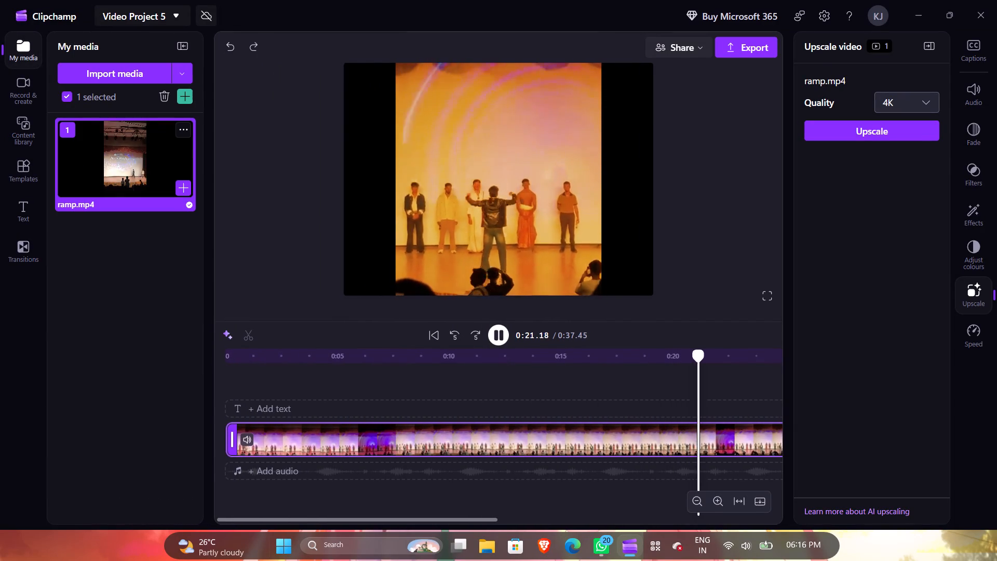
click(496, 328)
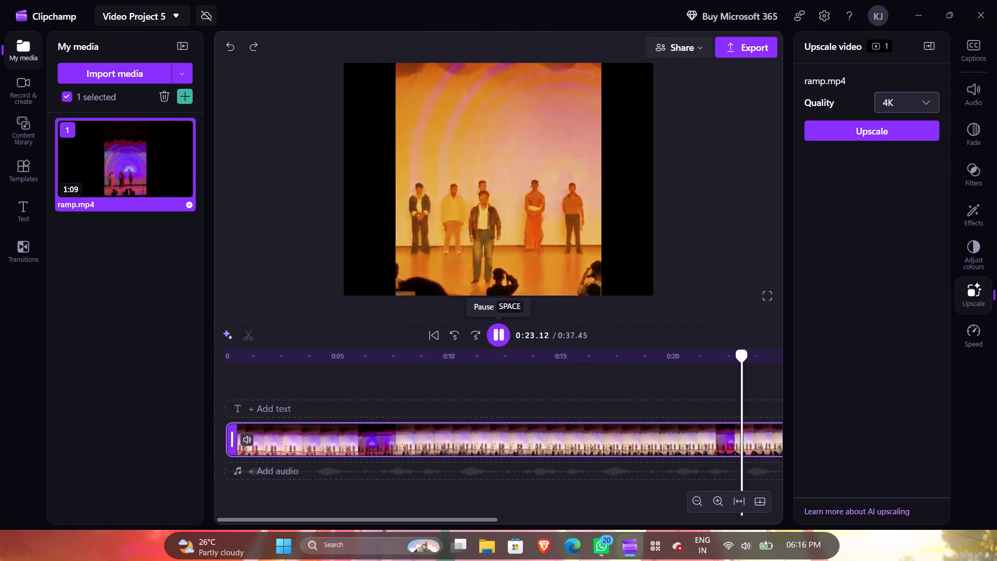
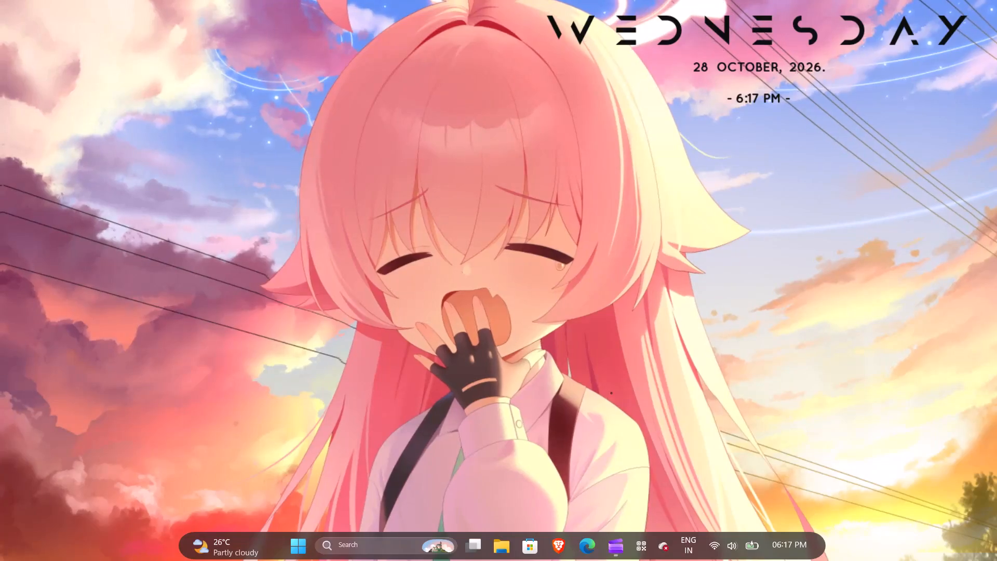
Pin WhatsApp to the Windows taskbar.
click(306, 543)
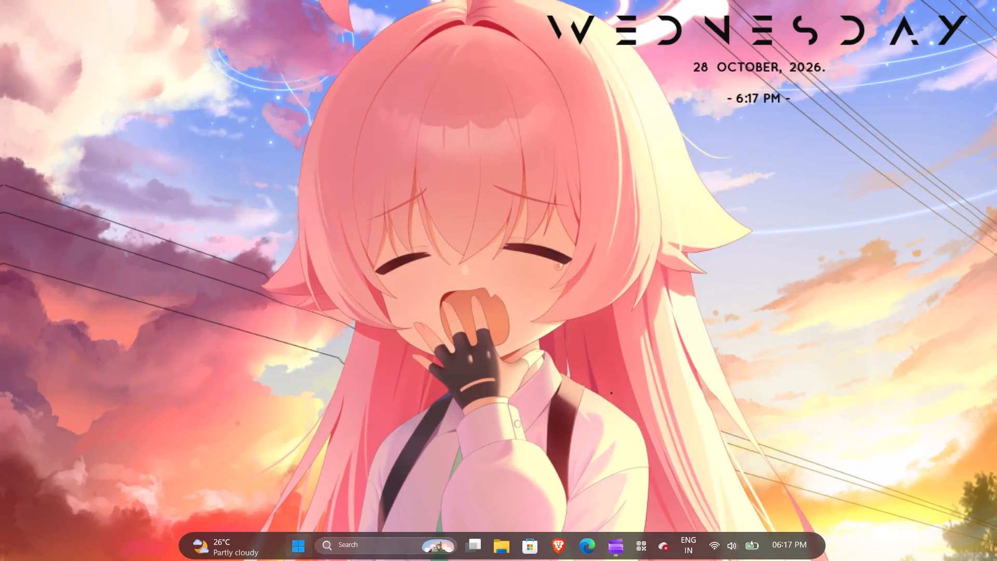
right_click(487, 225)
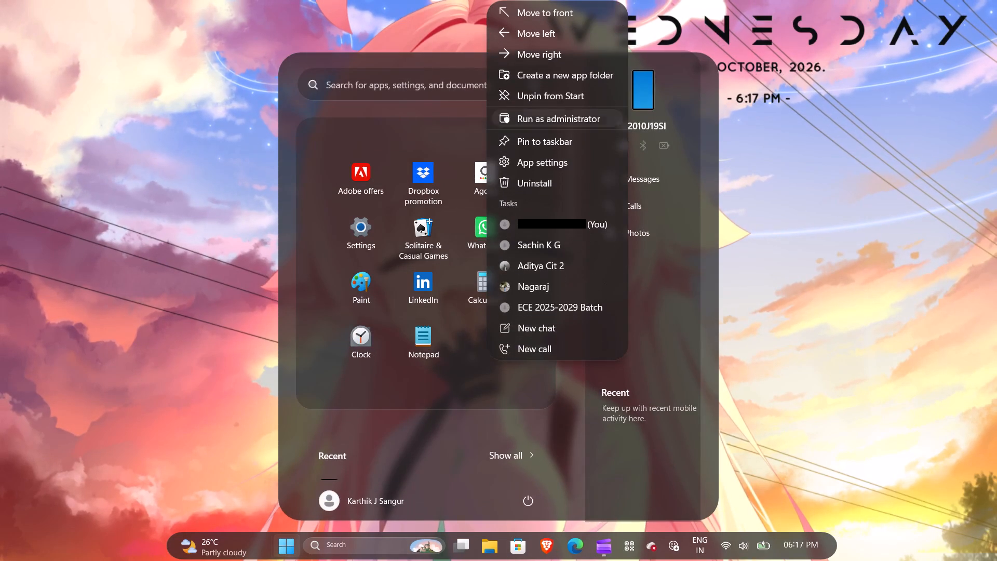
click(540, 133)
drag(858, 326, 613, 546)
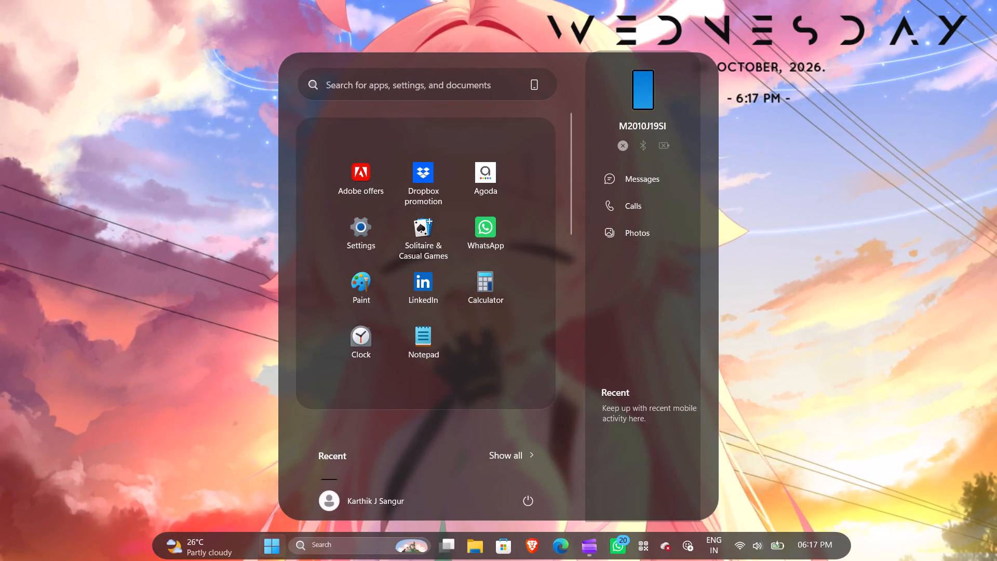
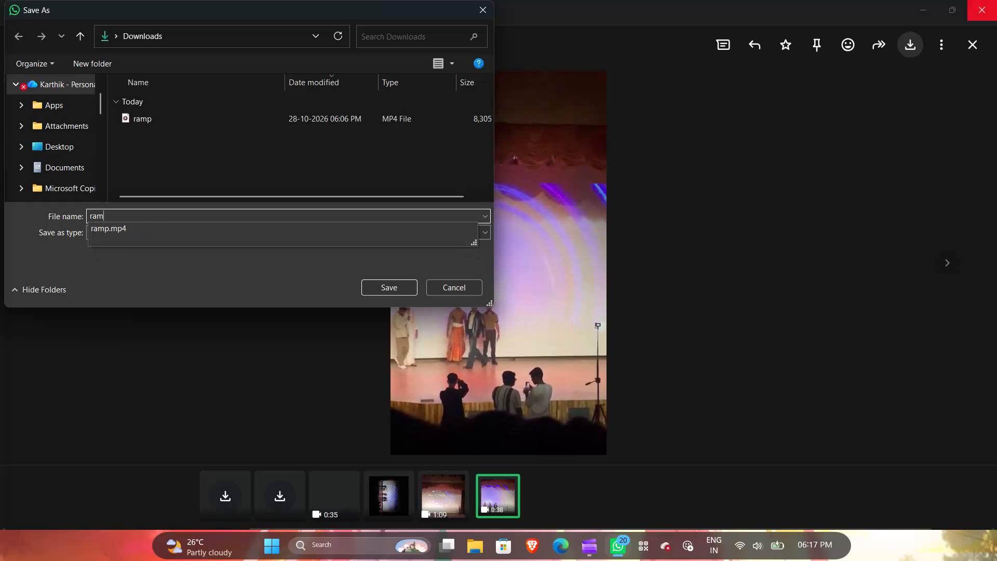
Save the stage video in the Downloads folder as an MP4 file named ramp2.
key(Return)
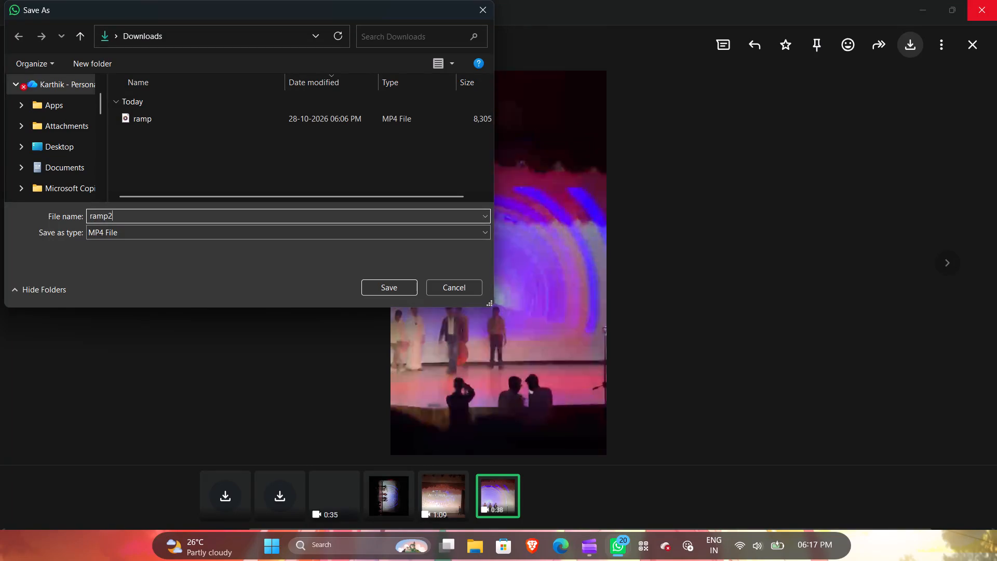
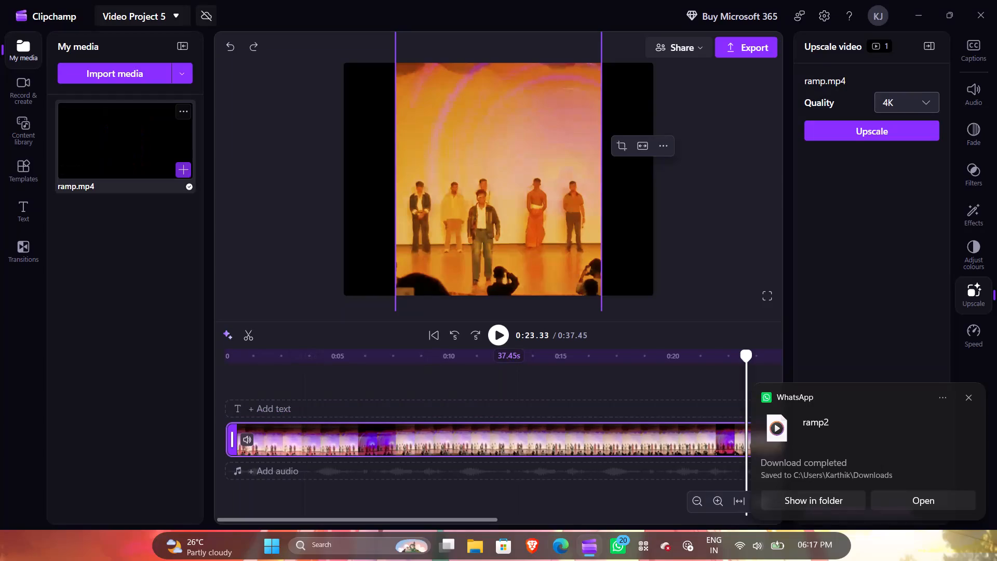
Remove the ramp.mp4 asset from the project, together with its clip on the timeline.
click(181, 110)
click(203, 159)
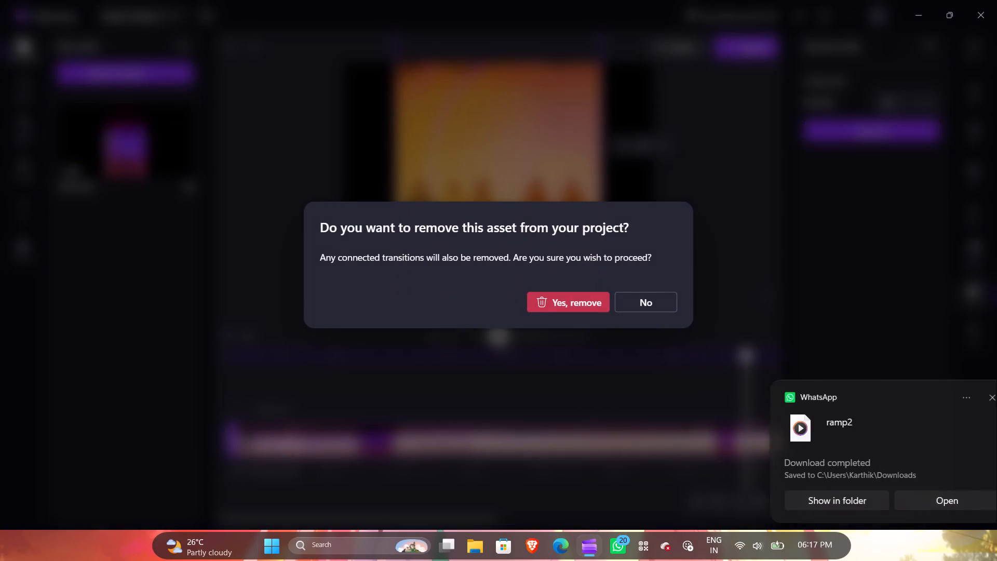
click(564, 295)
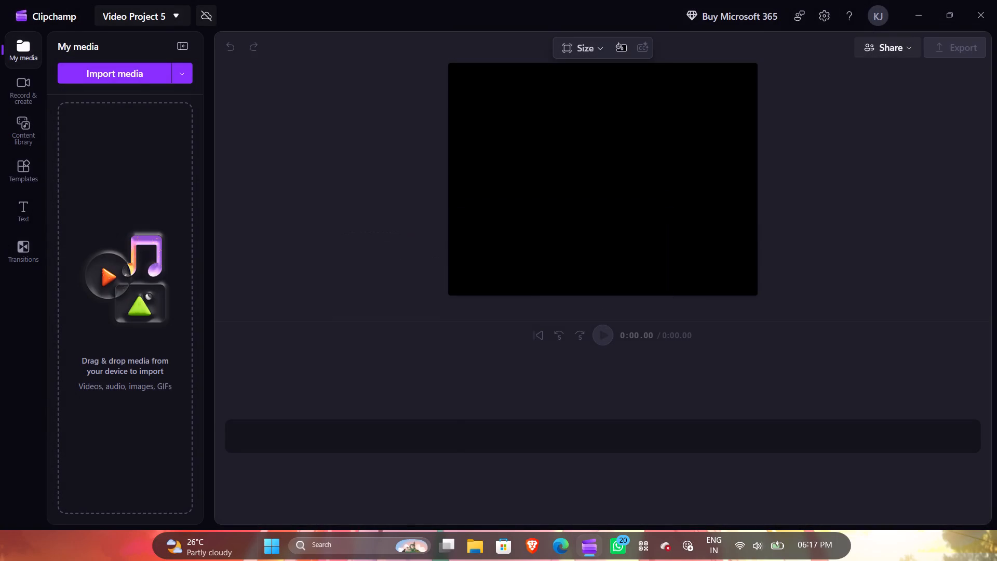
Import the ramp2 video from the Downloads folder and place it at the start of the empty timeline.
click(125, 77)
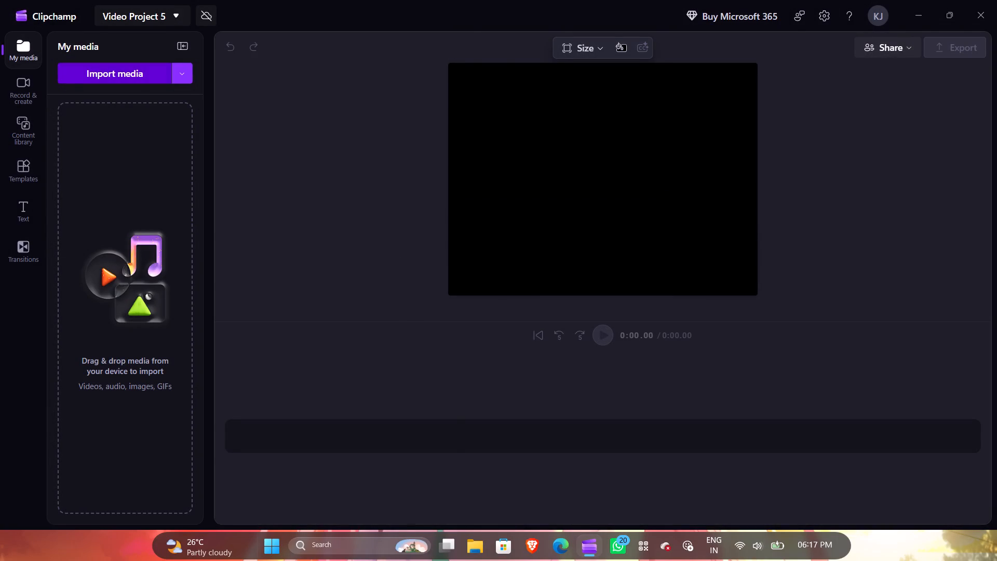
click(146, 118)
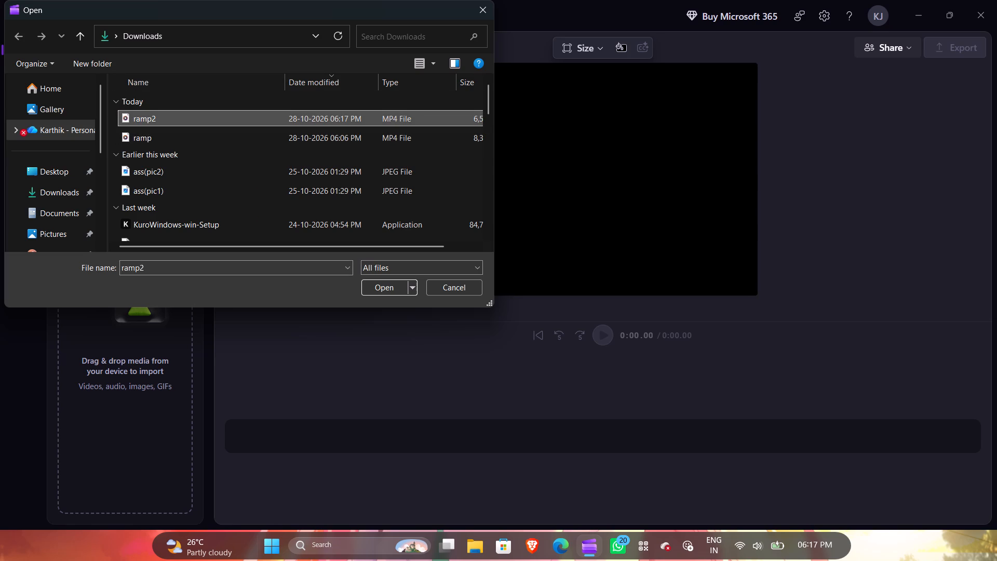
click(382, 284)
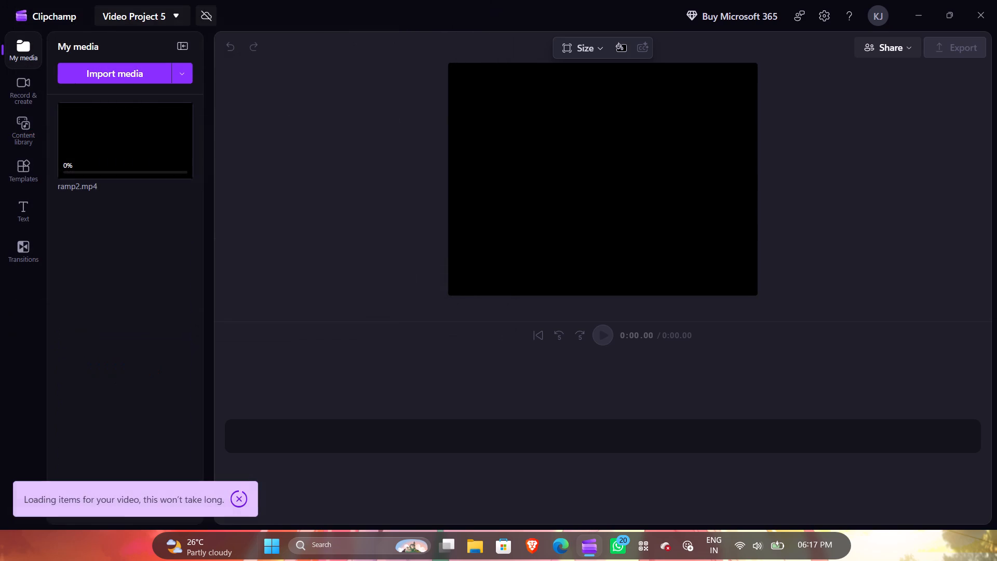
drag(122, 142, 439, 440)
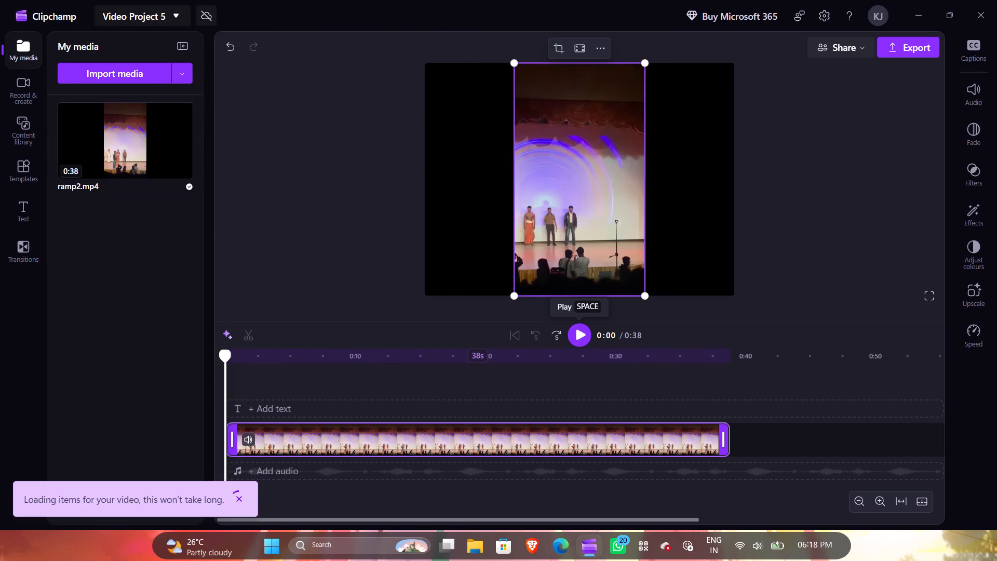
Play the ramp2.mp4 clip from the start to preview it.
click(578, 334)
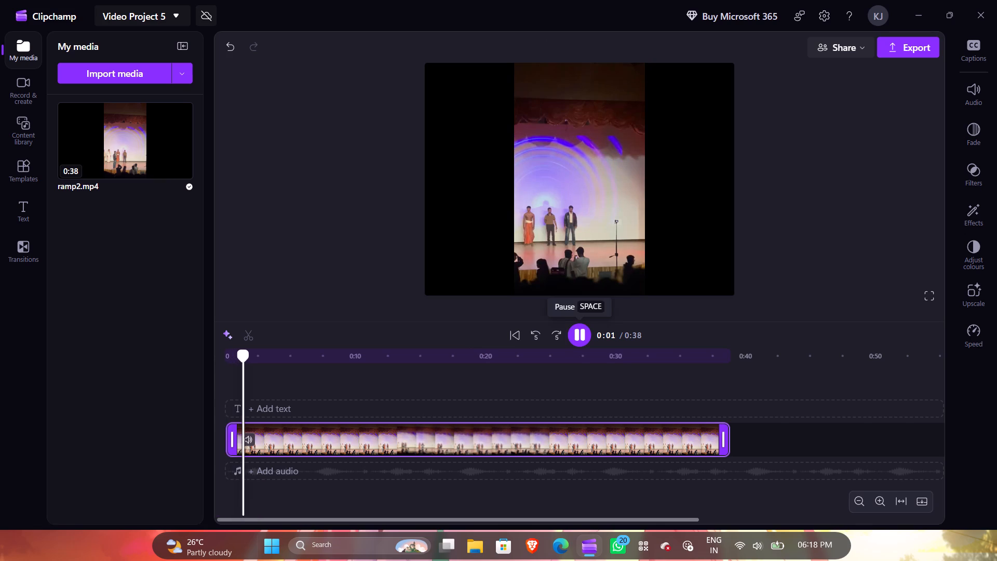
Play the first few seconds of the ramp2.mp4 clip and pause at about 0:03.
click(580, 335)
click(580, 335)
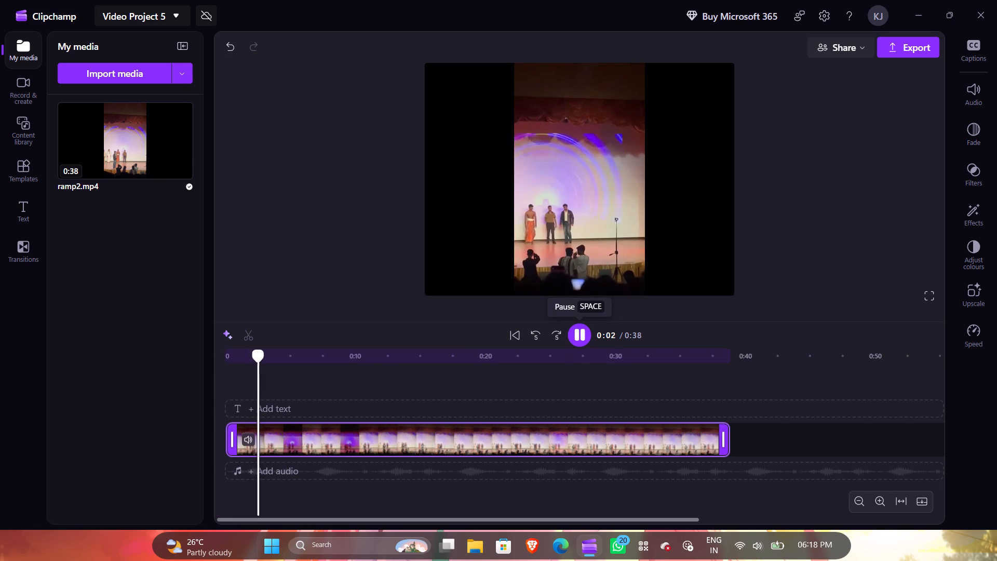
click(580, 335)
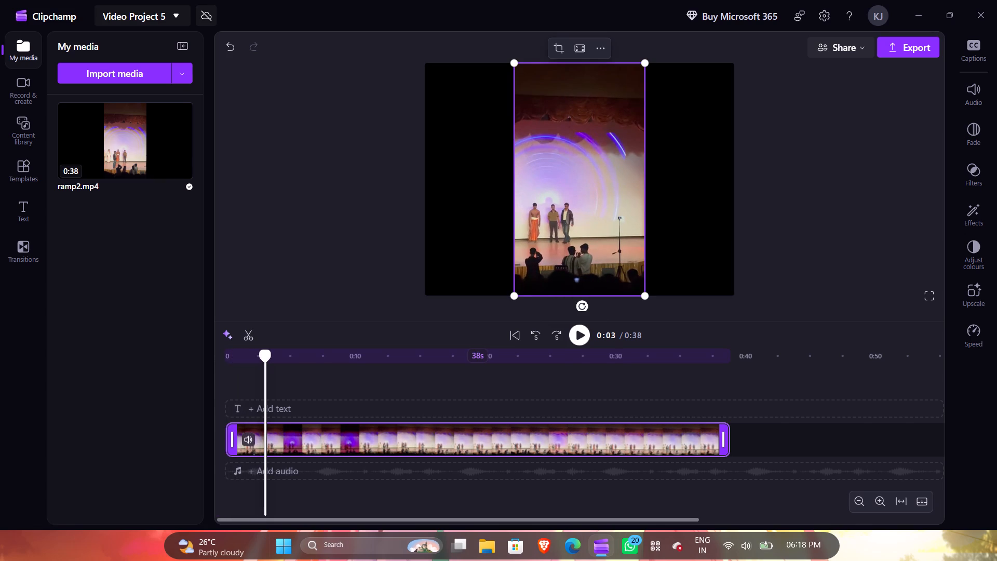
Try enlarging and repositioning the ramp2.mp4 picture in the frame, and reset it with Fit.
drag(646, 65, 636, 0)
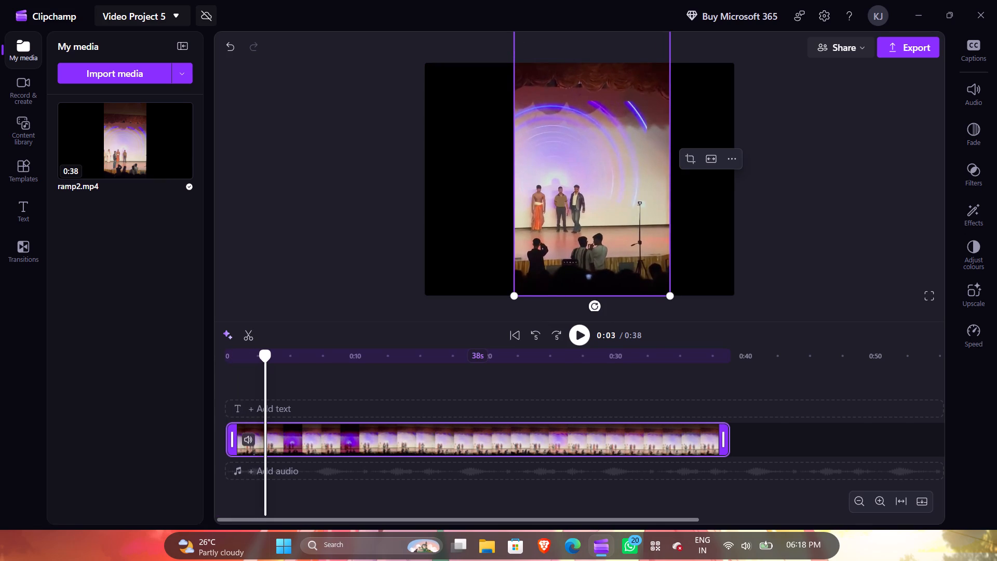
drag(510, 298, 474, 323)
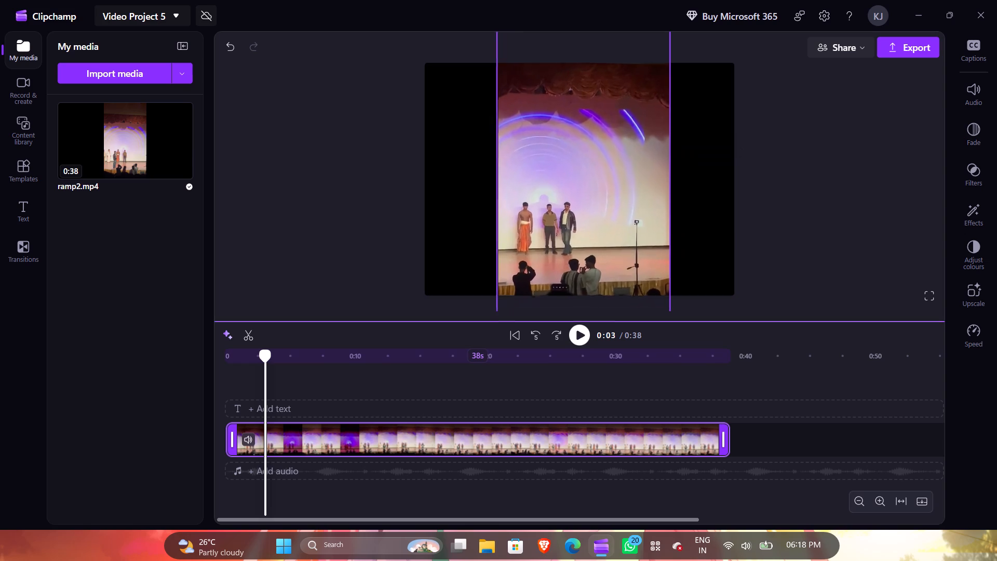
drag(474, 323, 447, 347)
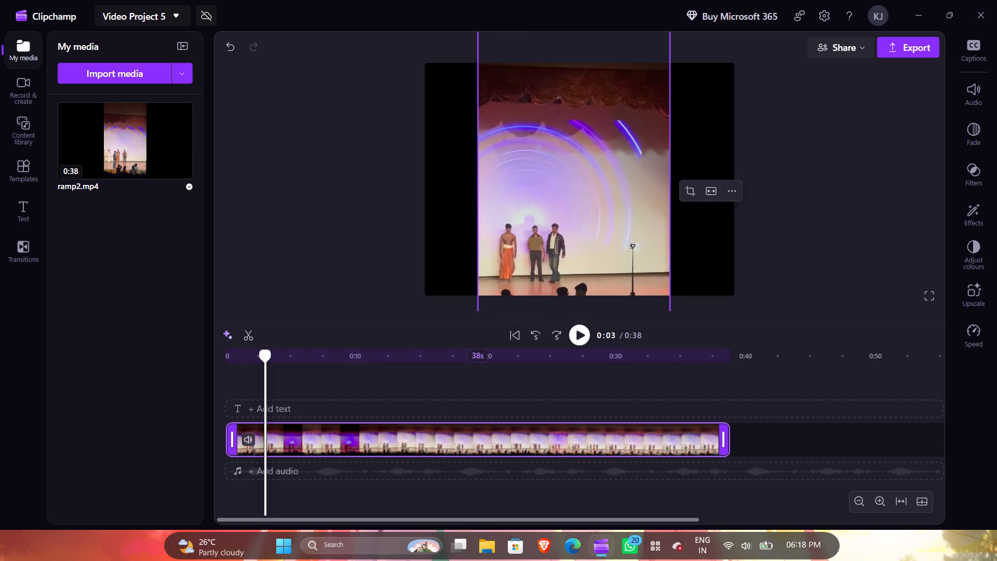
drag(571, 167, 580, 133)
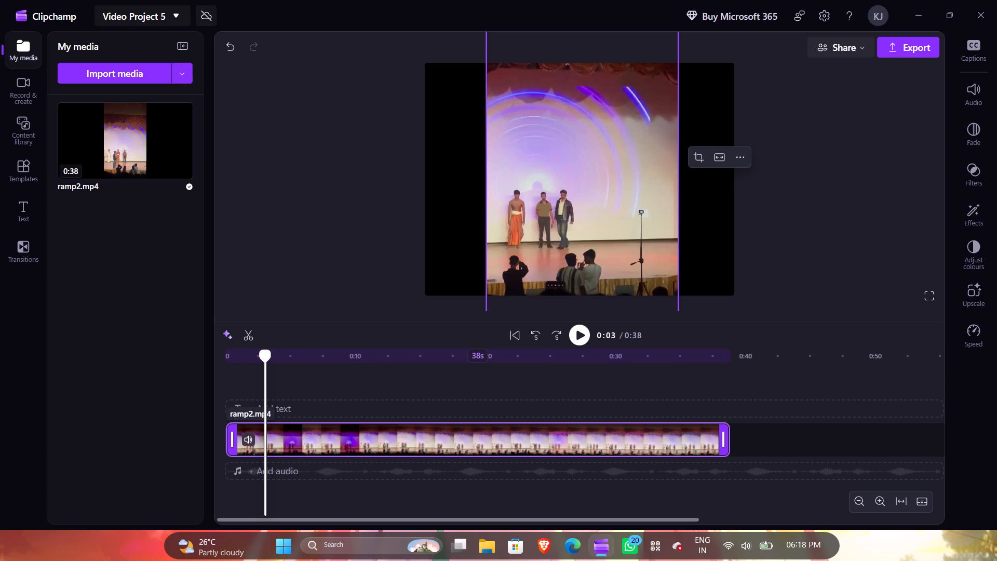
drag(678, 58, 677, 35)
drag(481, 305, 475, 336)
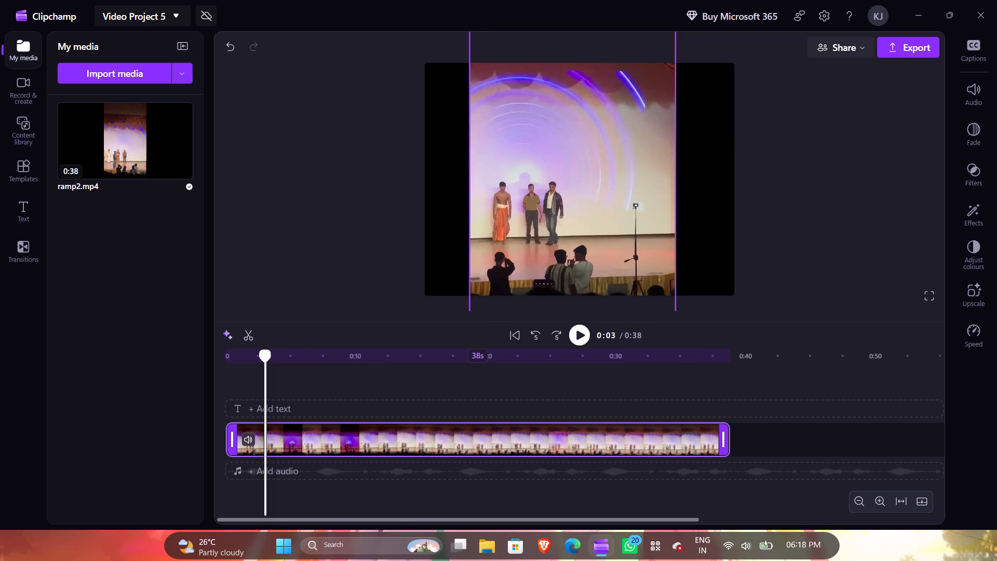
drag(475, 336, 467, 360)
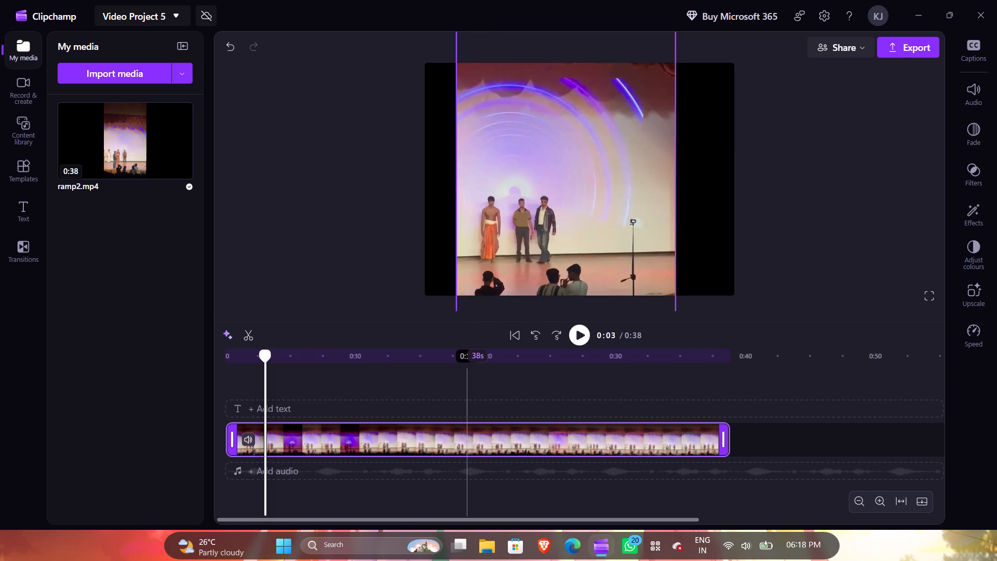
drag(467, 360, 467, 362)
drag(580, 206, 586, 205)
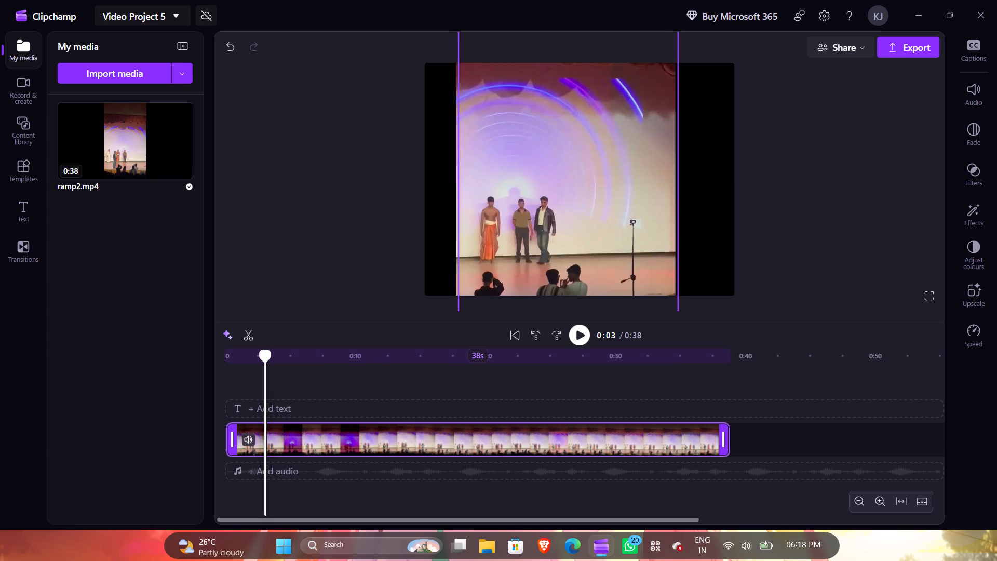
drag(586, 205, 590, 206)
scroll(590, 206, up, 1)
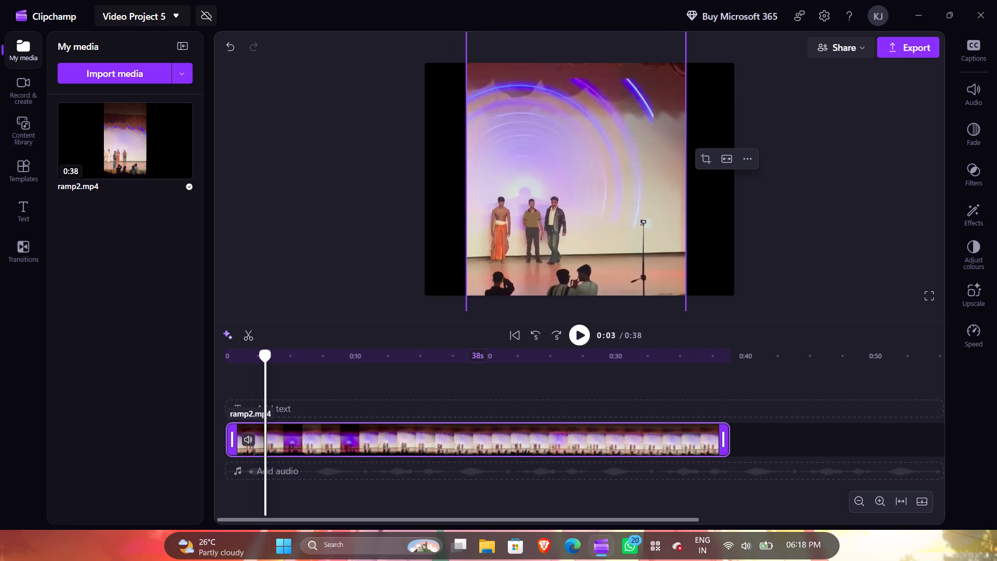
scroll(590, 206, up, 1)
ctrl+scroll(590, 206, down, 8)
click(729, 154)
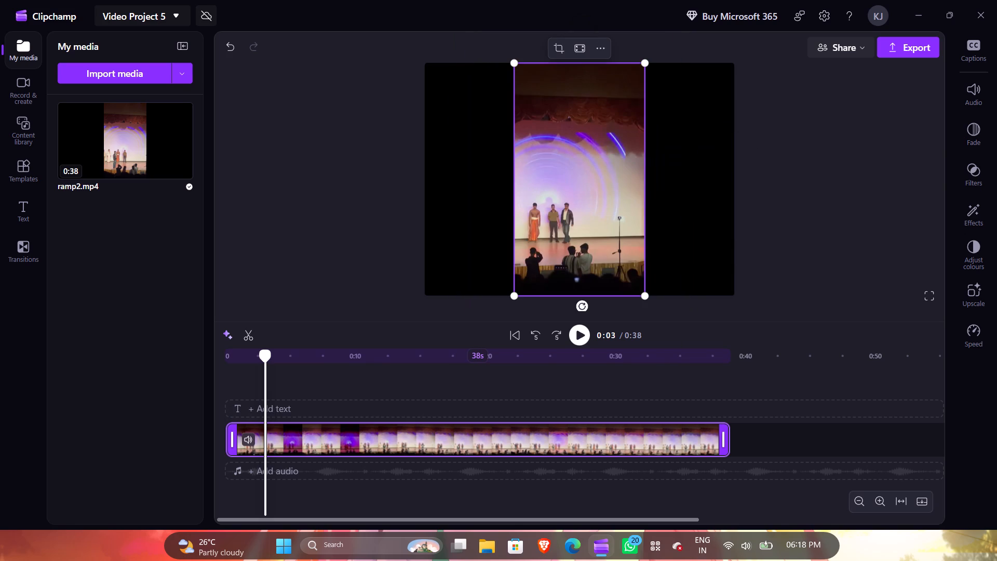
Enlarge the ramp2.mp4 picture beyond the frame's top and bottom, centre it horizontally, and preview the clip to about 0:14.
drag(514, 60, 381, 0)
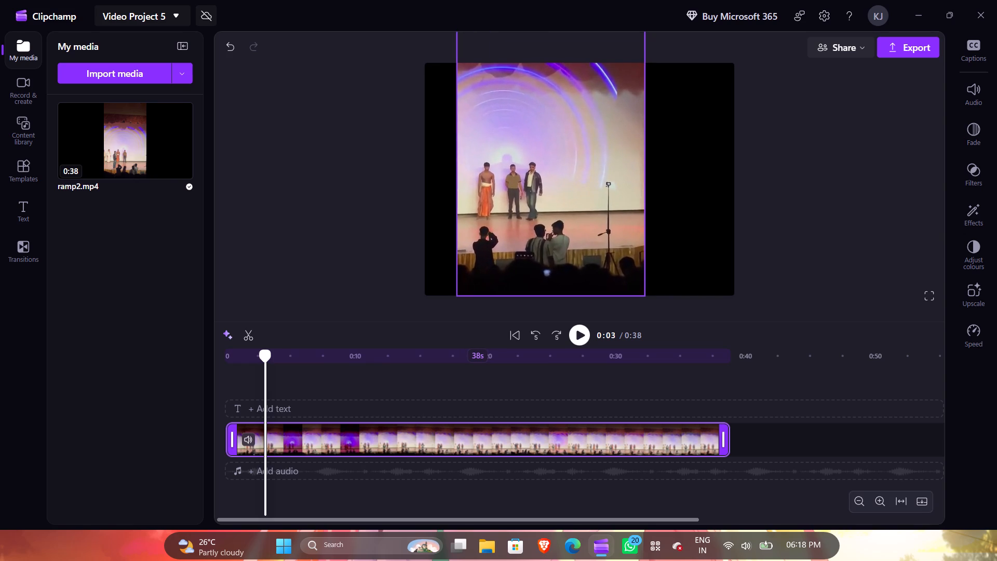
drag(381, 0, 378, 0)
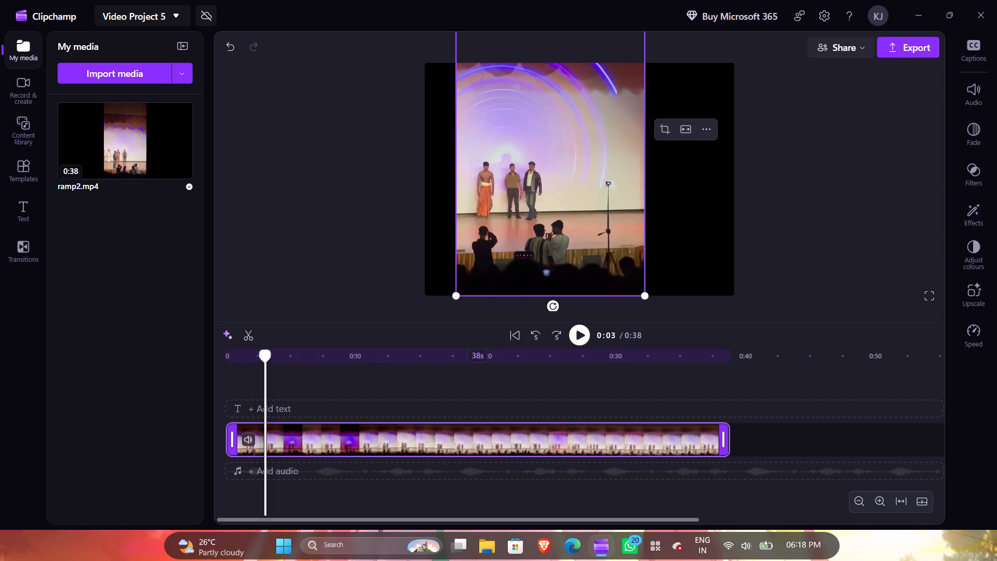
drag(454, 294, 446, 355)
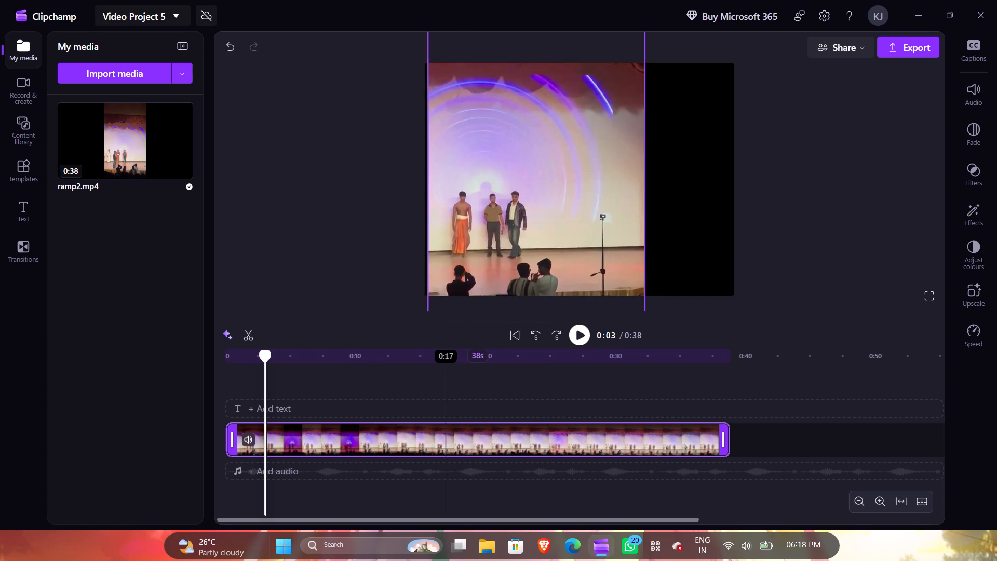
drag(446, 355, 445, 354)
drag(537, 247, 581, 250)
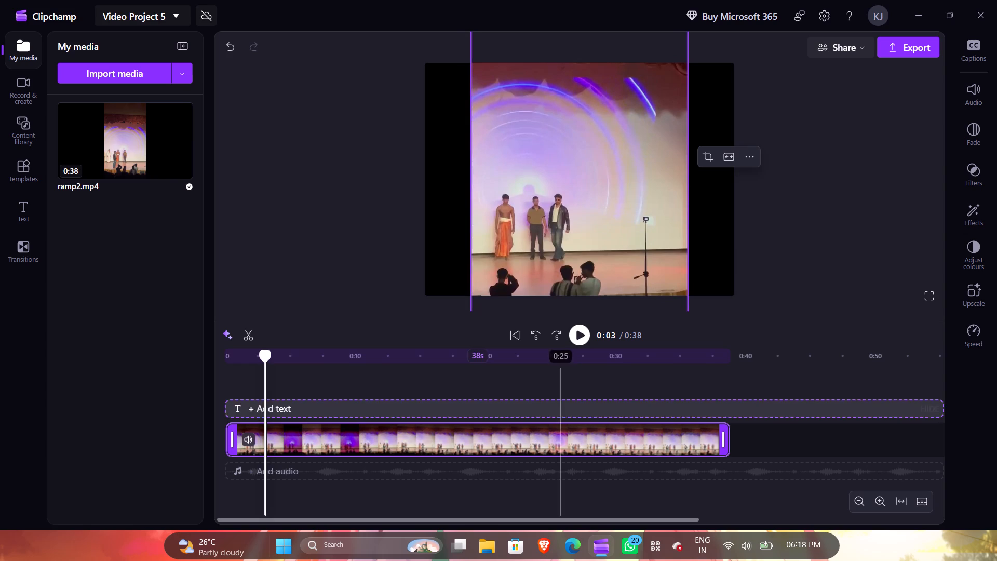
click(581, 339)
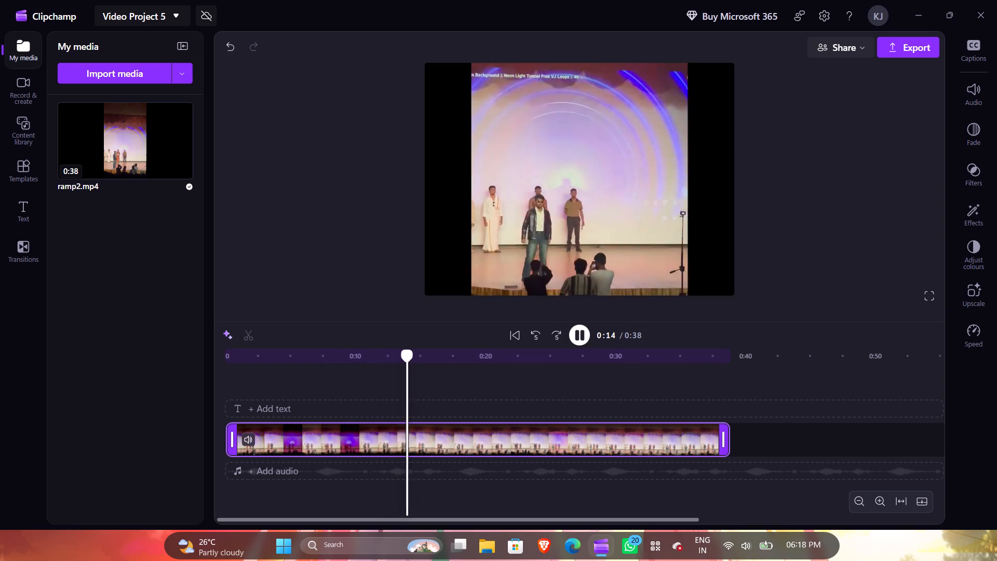
click(576, 333)
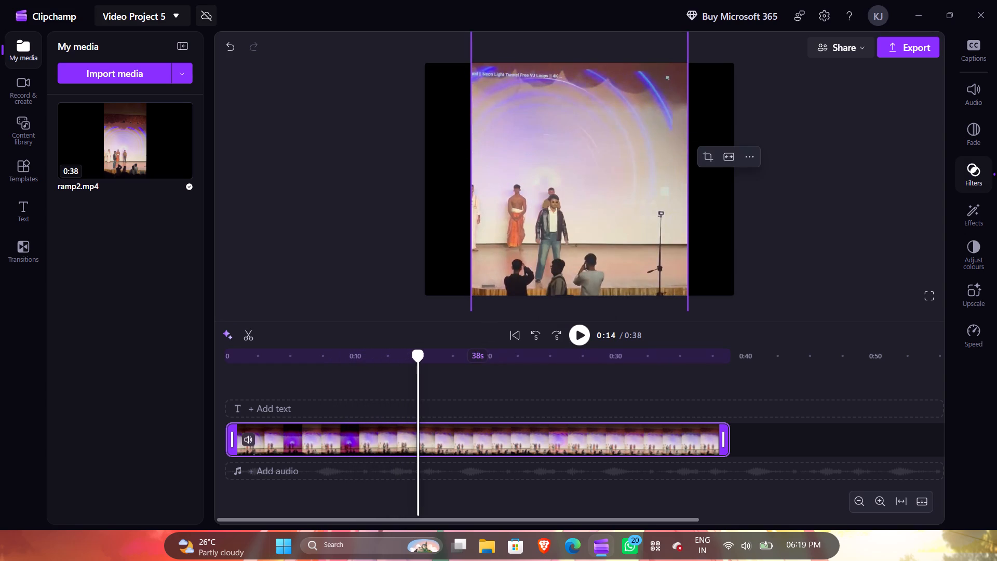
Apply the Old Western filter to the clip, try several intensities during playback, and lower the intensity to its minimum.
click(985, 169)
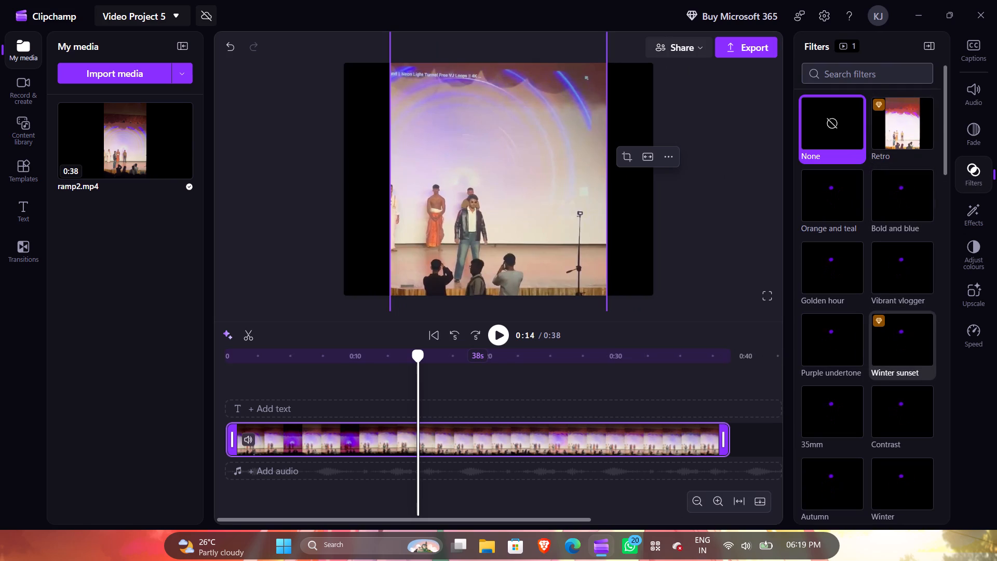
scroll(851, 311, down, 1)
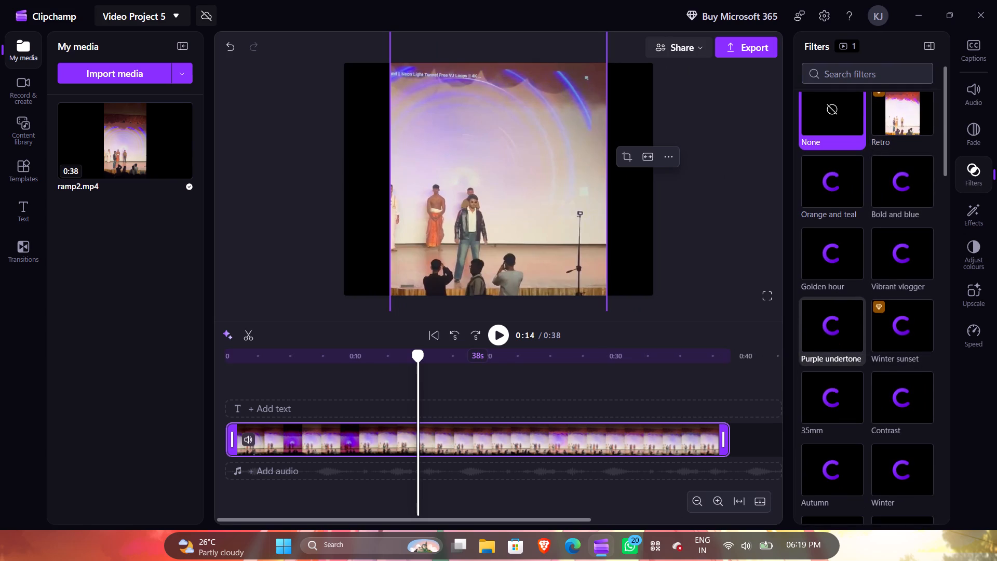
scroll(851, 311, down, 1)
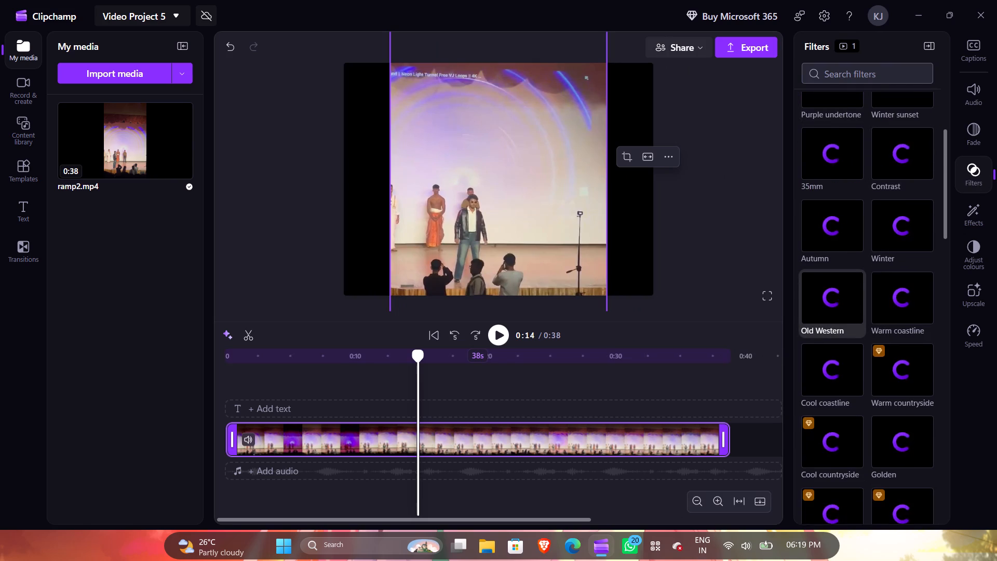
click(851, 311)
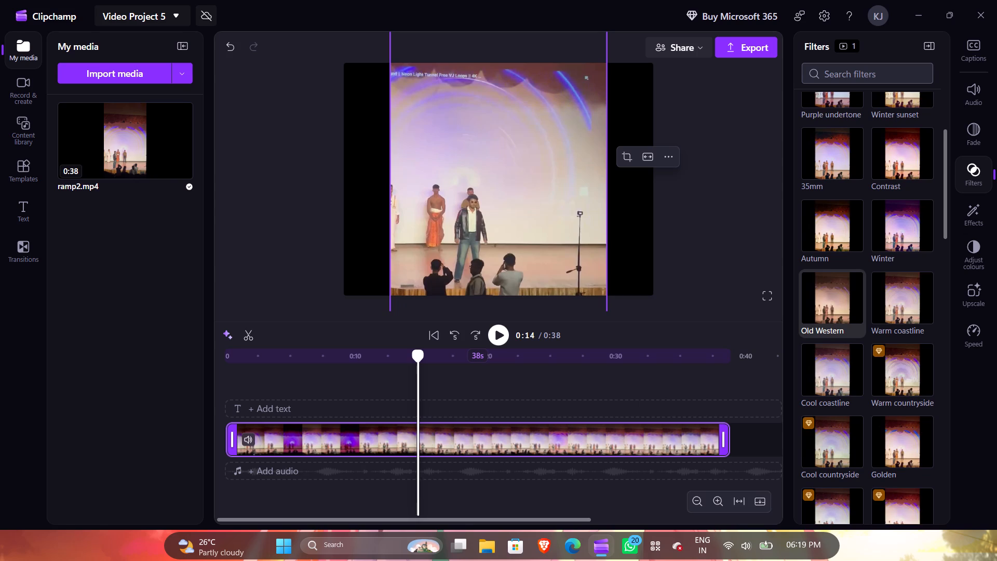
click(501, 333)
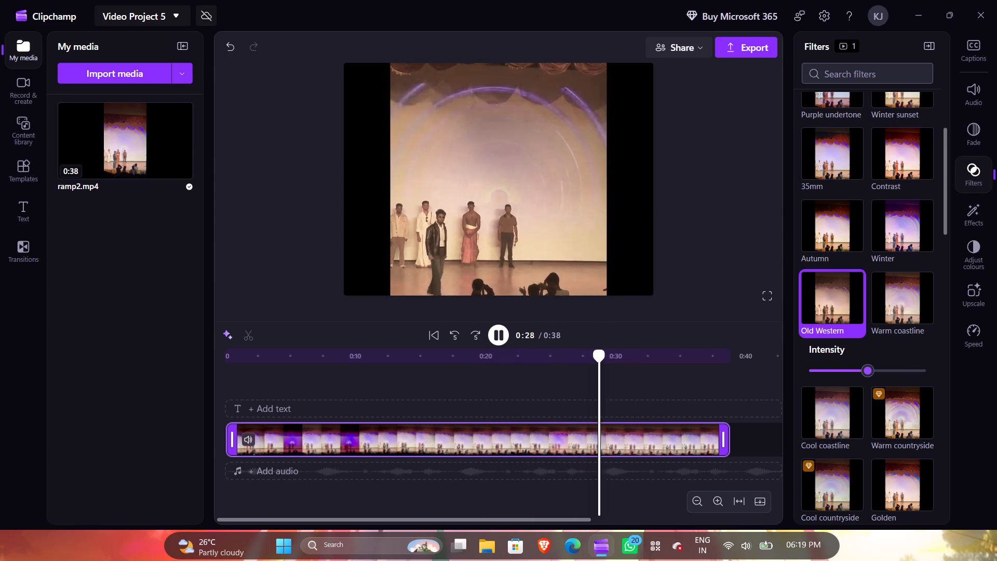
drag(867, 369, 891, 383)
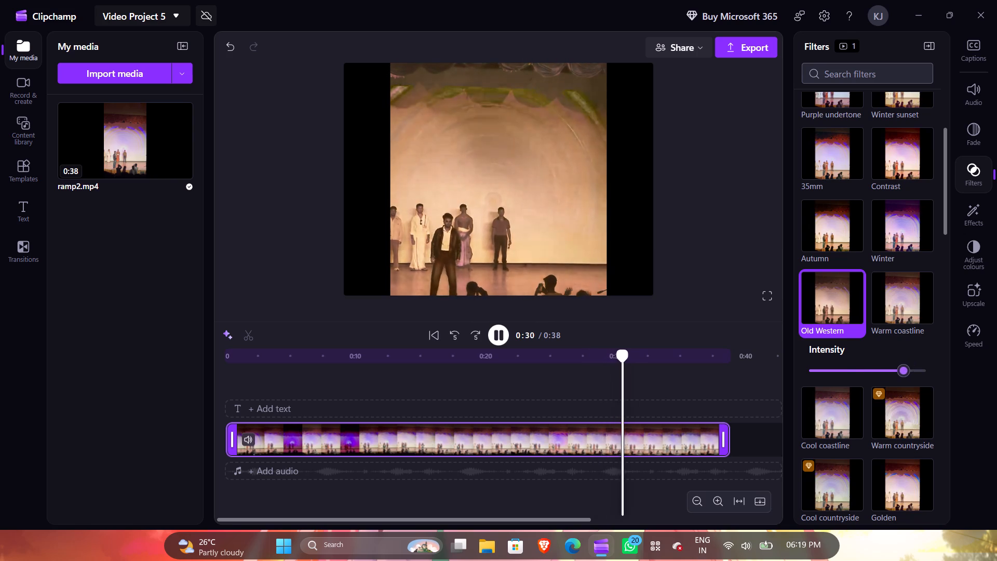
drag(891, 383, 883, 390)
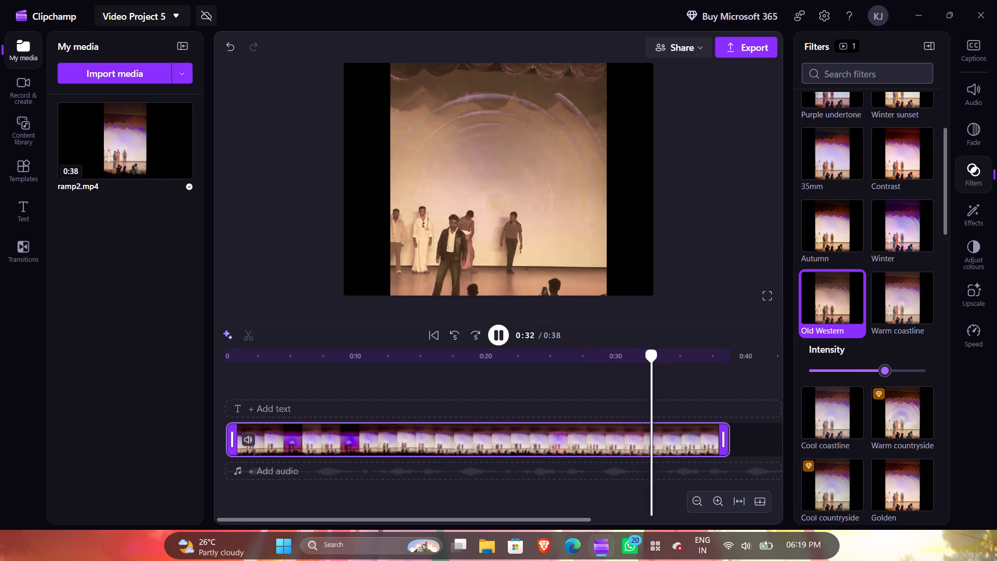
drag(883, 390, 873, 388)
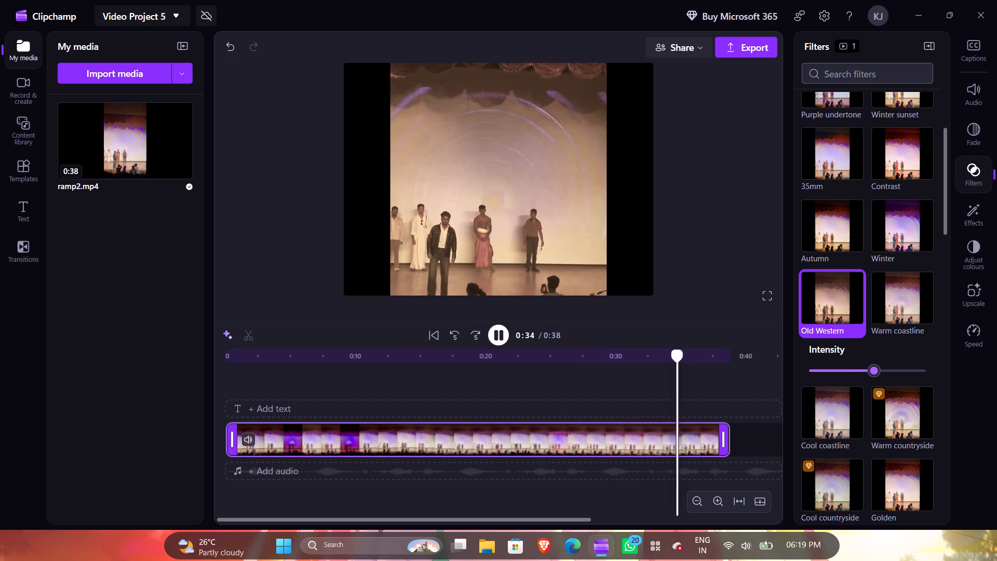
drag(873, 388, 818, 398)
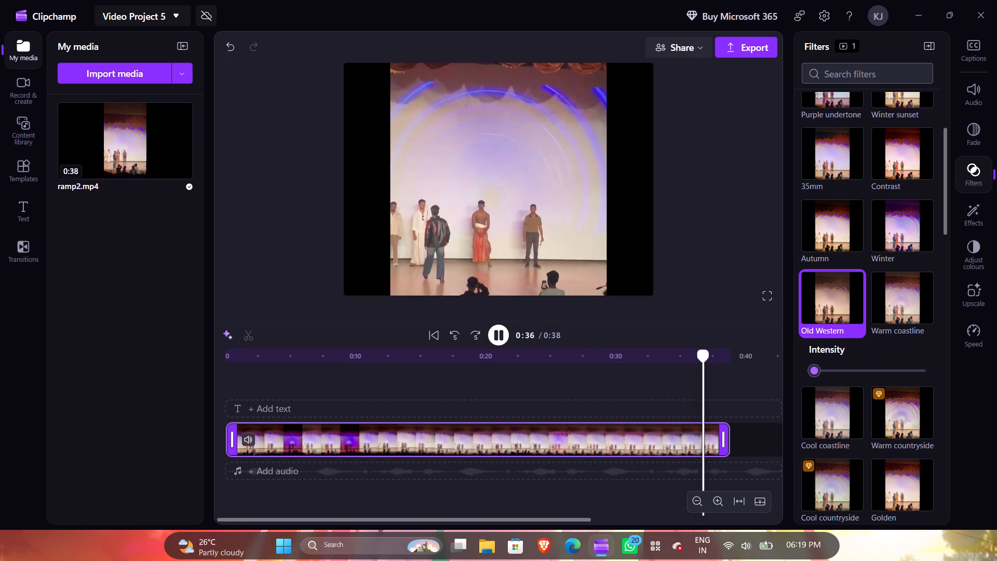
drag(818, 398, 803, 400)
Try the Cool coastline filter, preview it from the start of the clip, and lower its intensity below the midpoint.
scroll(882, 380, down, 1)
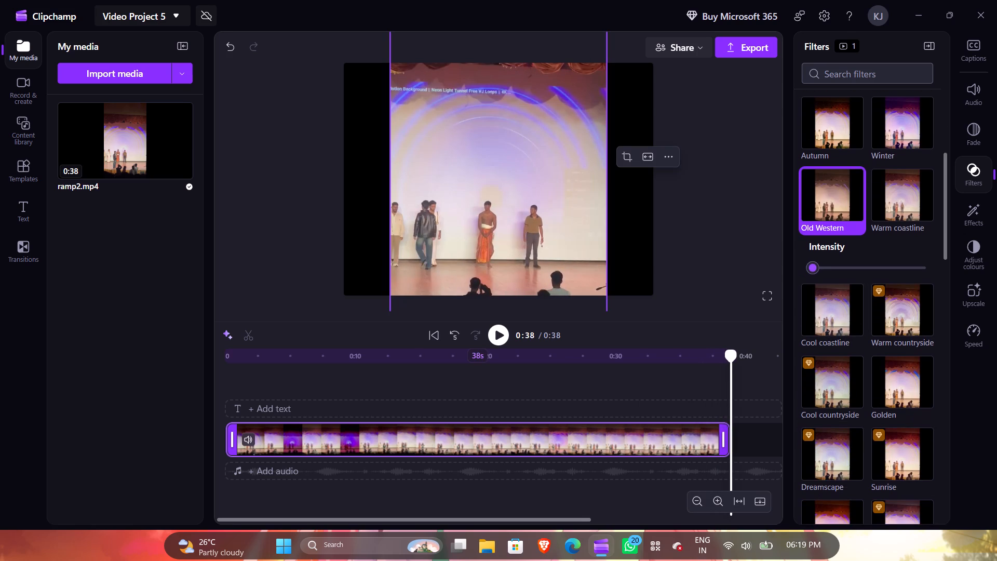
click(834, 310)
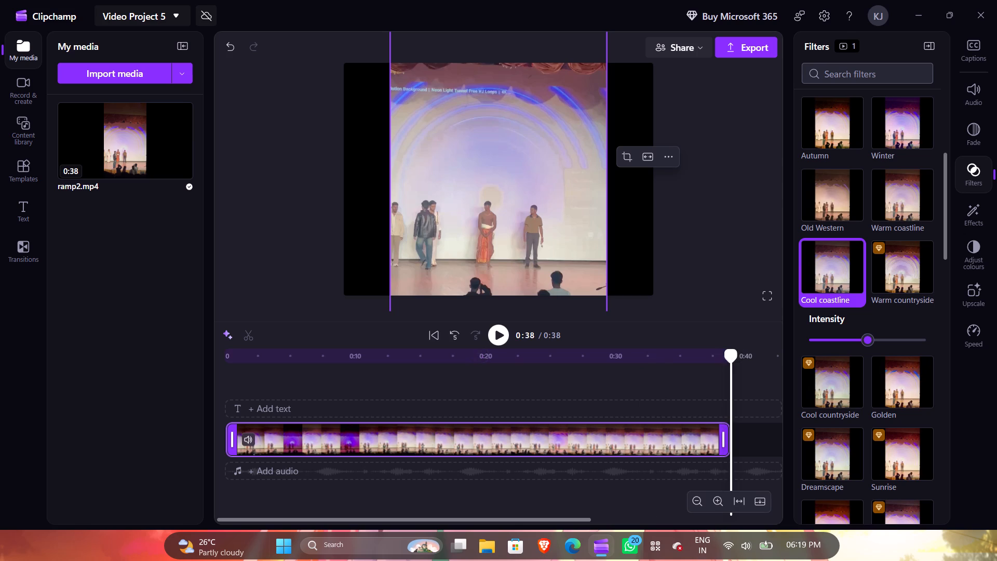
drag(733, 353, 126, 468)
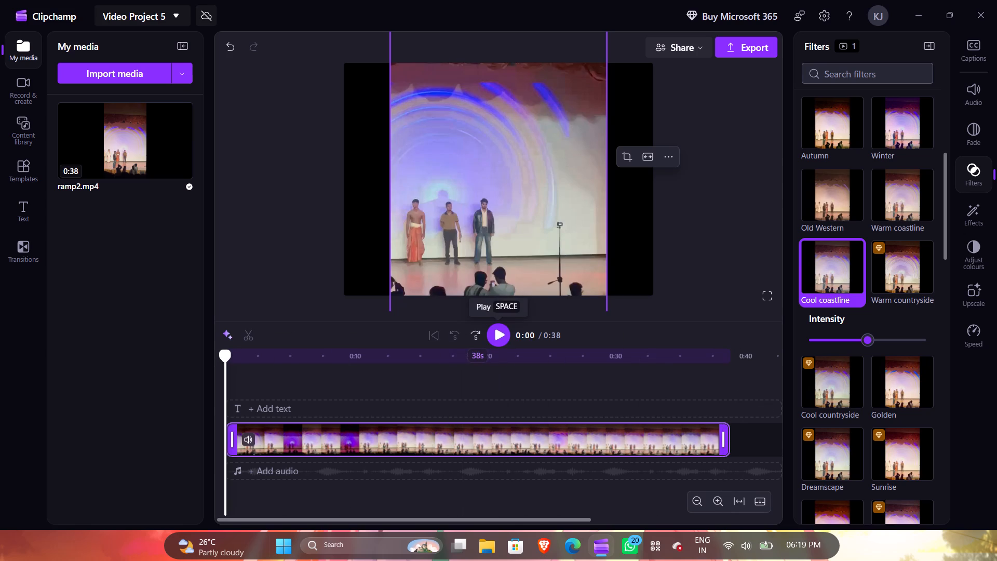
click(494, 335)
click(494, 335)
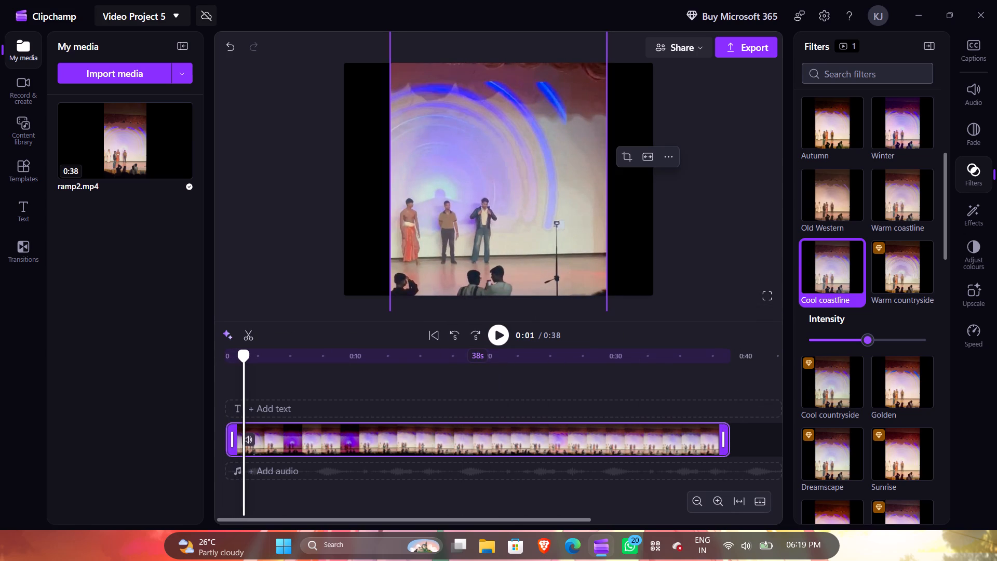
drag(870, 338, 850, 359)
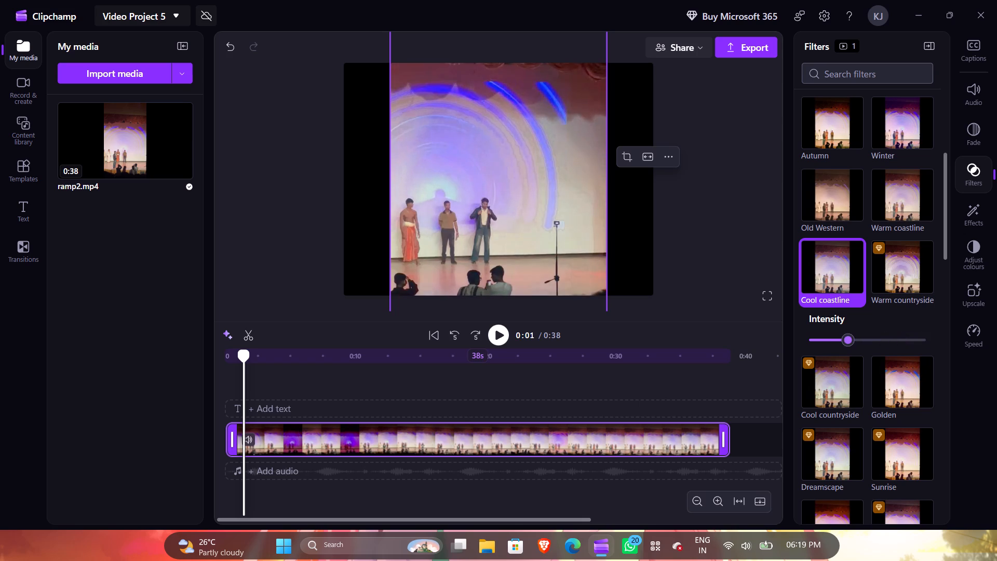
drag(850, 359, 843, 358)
Apply the Portrait filter to the clip and play the clip to preview it.
scroll(869, 378, down, 1)
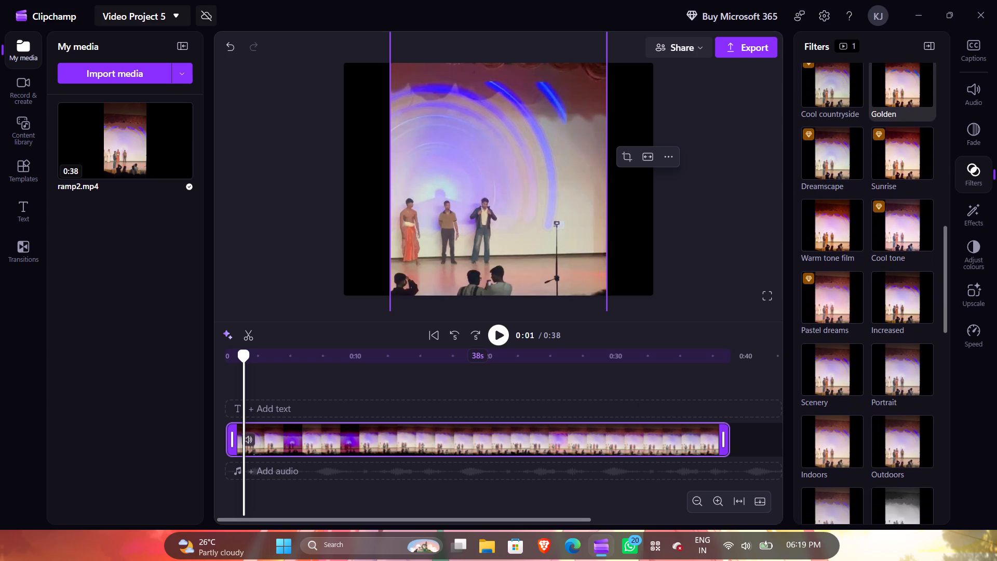
scroll(869, 378, down, 1)
click(895, 375)
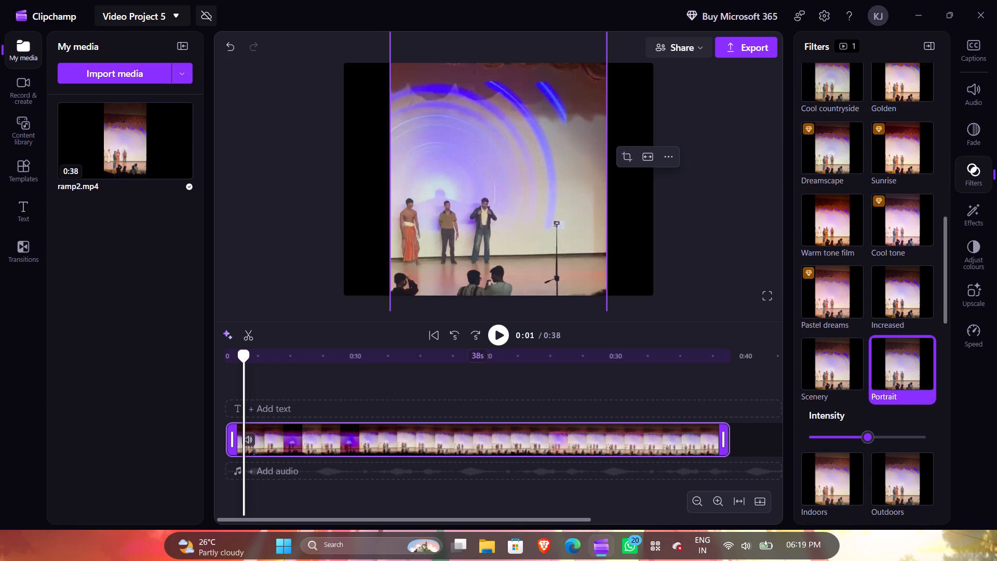
click(502, 330)
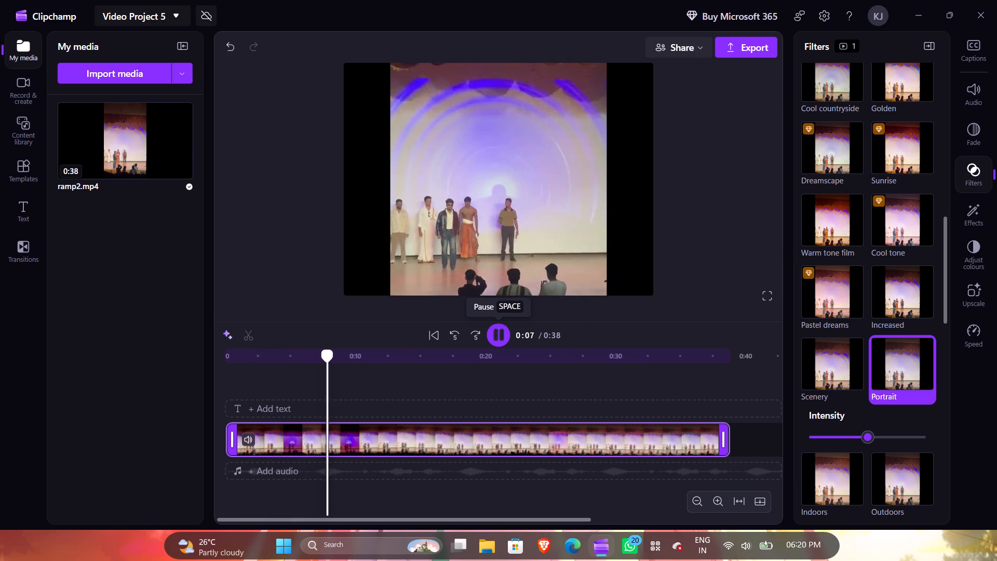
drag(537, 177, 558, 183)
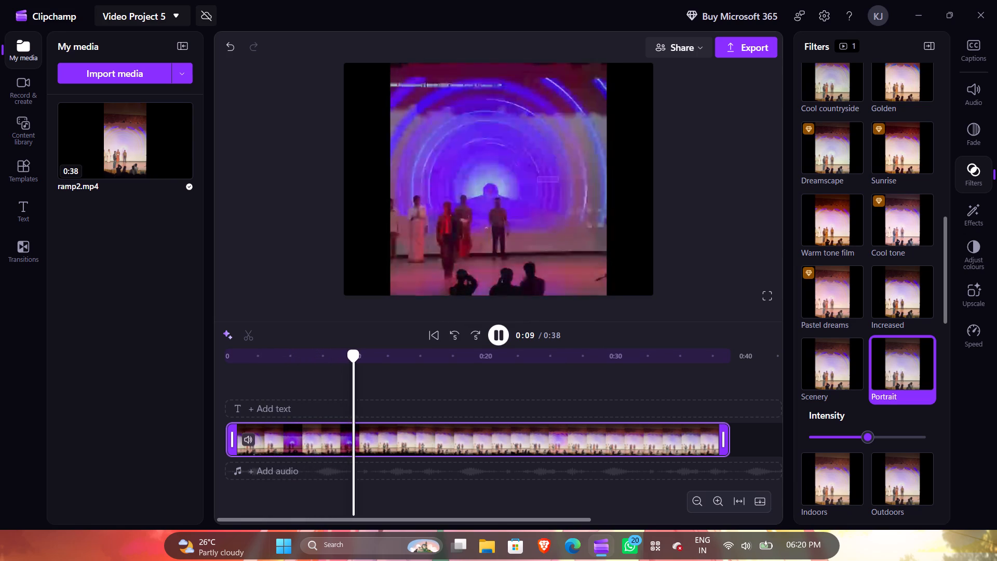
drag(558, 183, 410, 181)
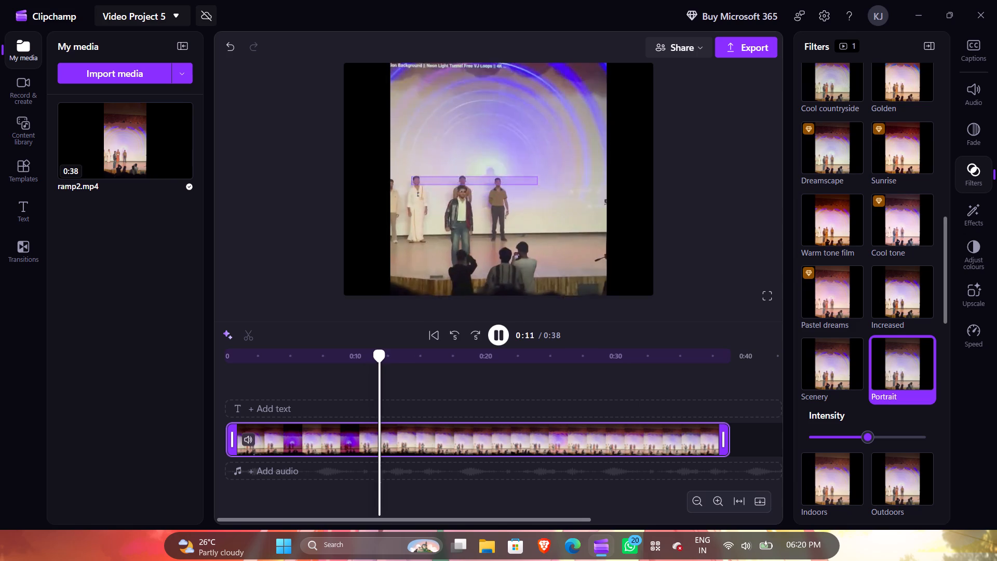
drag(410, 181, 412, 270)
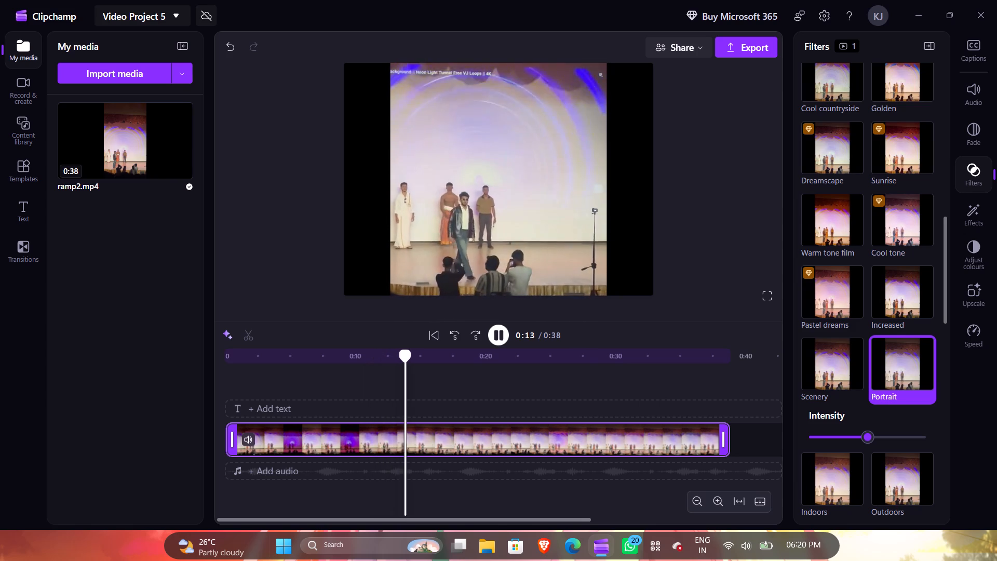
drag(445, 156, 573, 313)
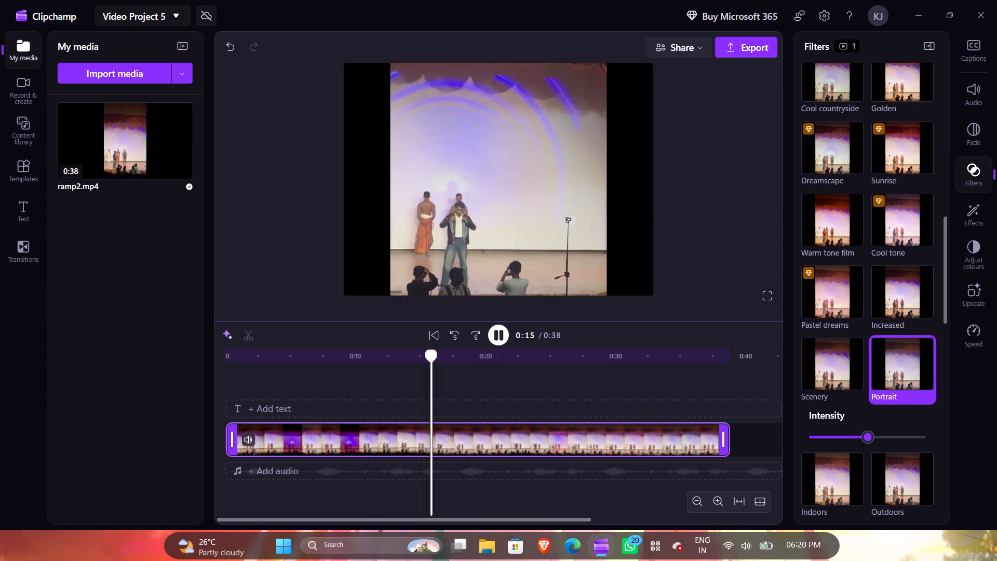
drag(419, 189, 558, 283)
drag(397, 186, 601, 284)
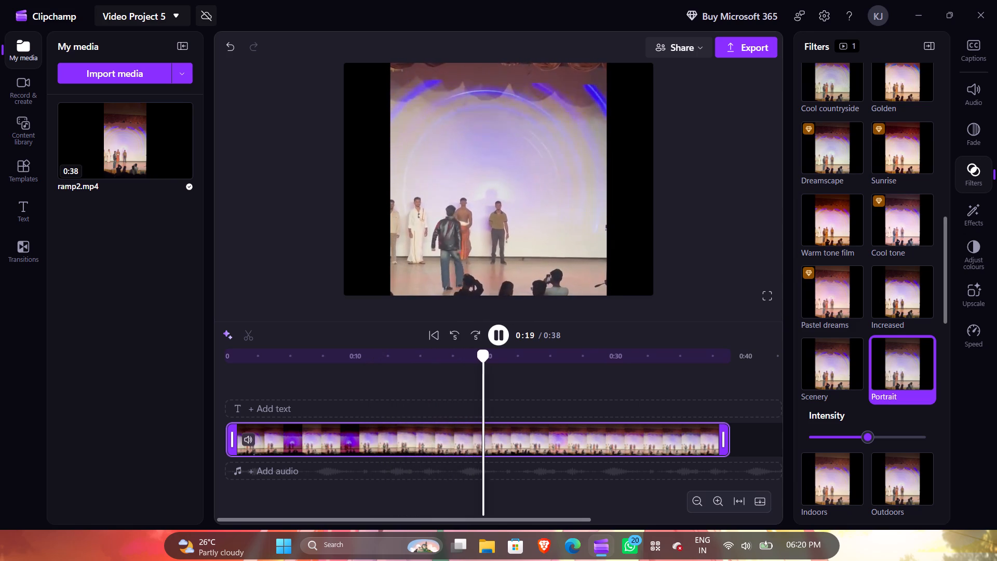
Replay the Portrait-filtered clip briefly from about 0:08 to check its colours.
click(350, 435)
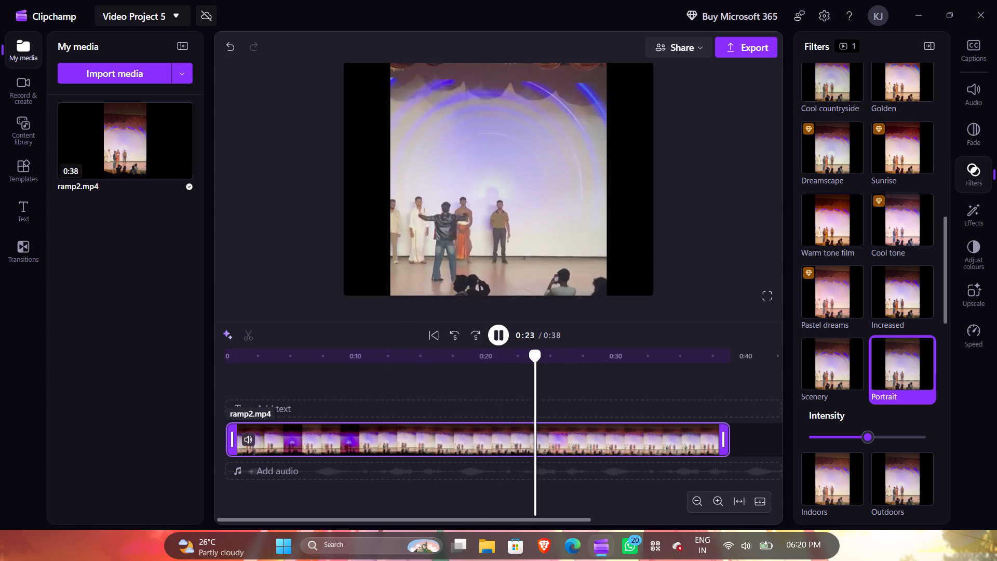
drag(547, 357, 325, 405)
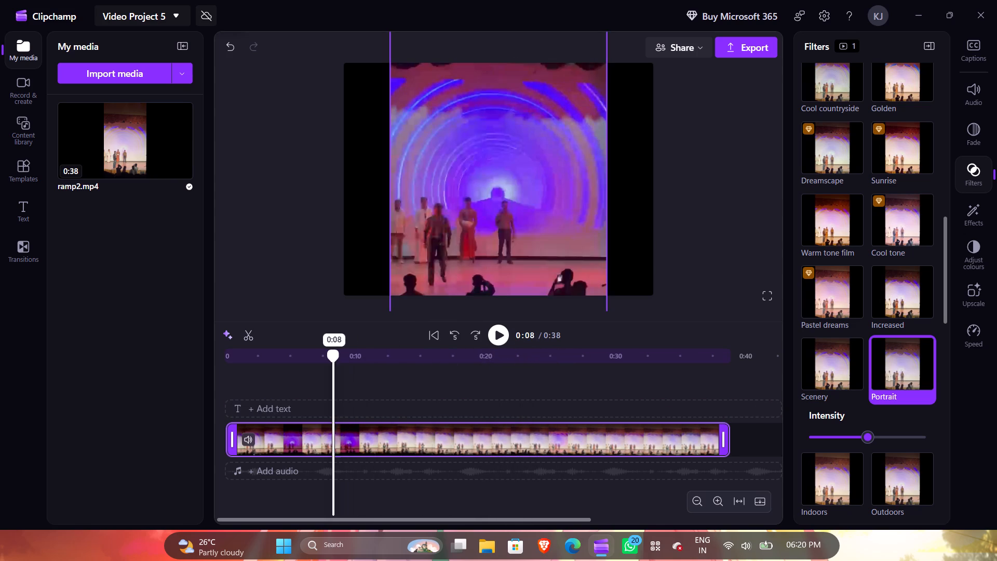
drag(325, 405, 322, 405)
click(495, 332)
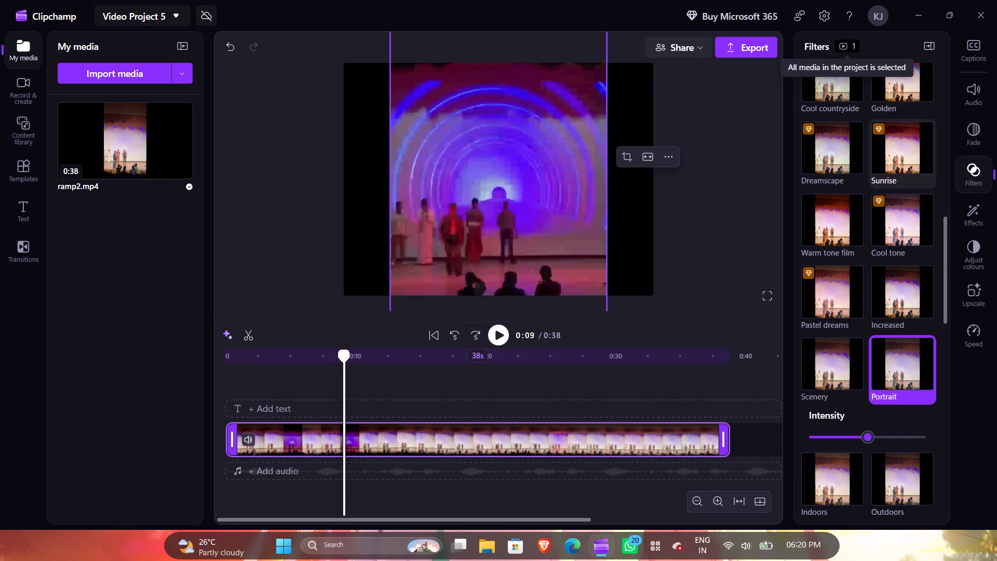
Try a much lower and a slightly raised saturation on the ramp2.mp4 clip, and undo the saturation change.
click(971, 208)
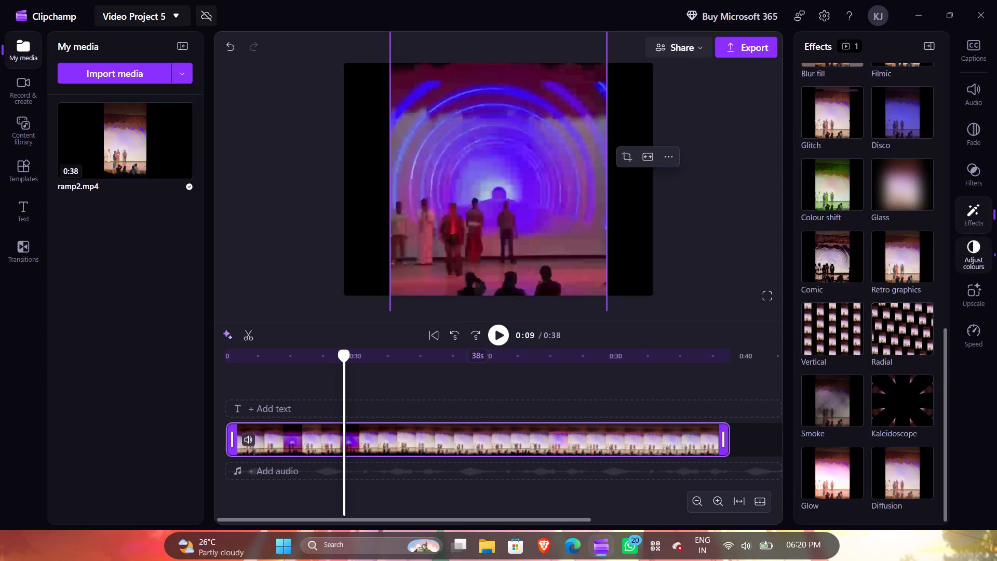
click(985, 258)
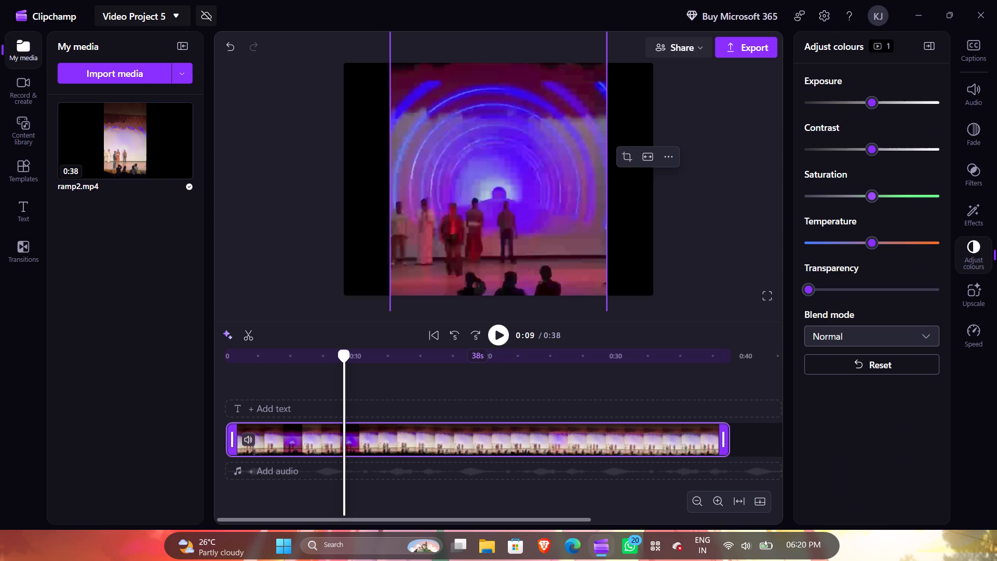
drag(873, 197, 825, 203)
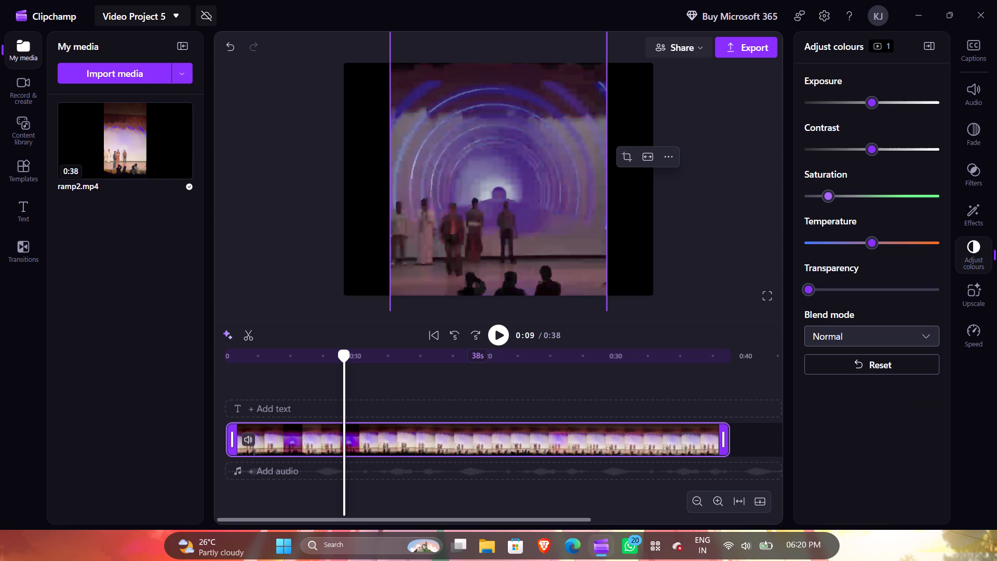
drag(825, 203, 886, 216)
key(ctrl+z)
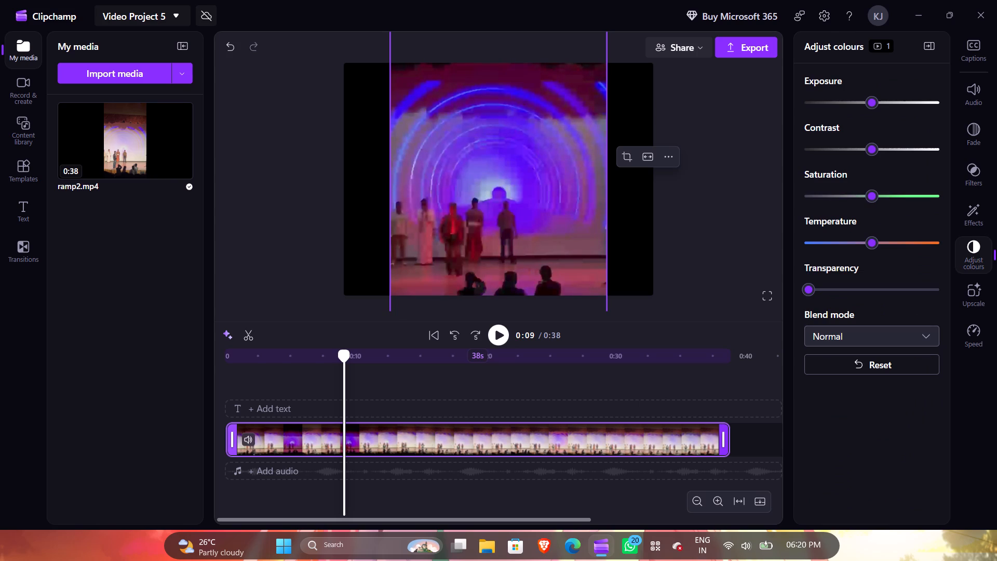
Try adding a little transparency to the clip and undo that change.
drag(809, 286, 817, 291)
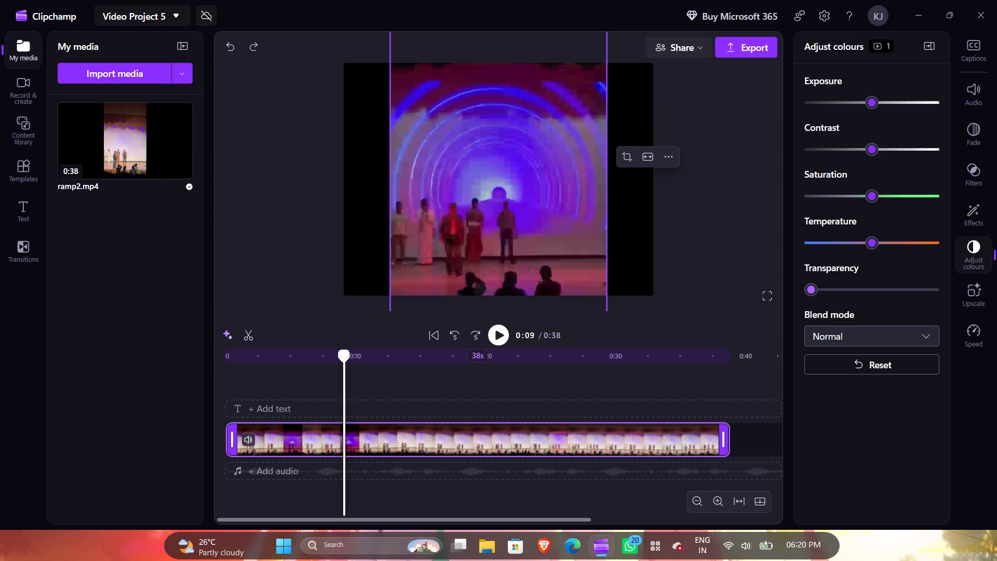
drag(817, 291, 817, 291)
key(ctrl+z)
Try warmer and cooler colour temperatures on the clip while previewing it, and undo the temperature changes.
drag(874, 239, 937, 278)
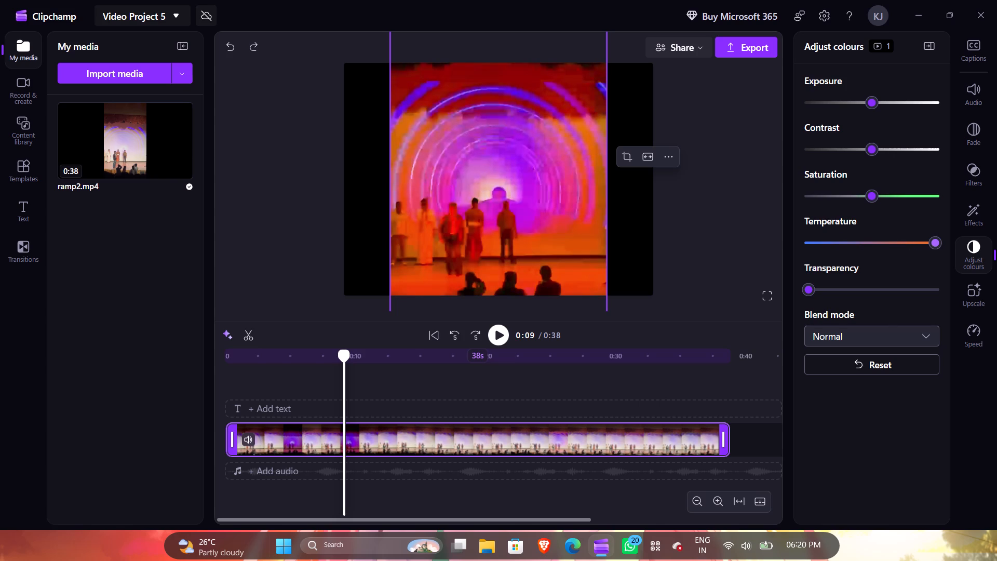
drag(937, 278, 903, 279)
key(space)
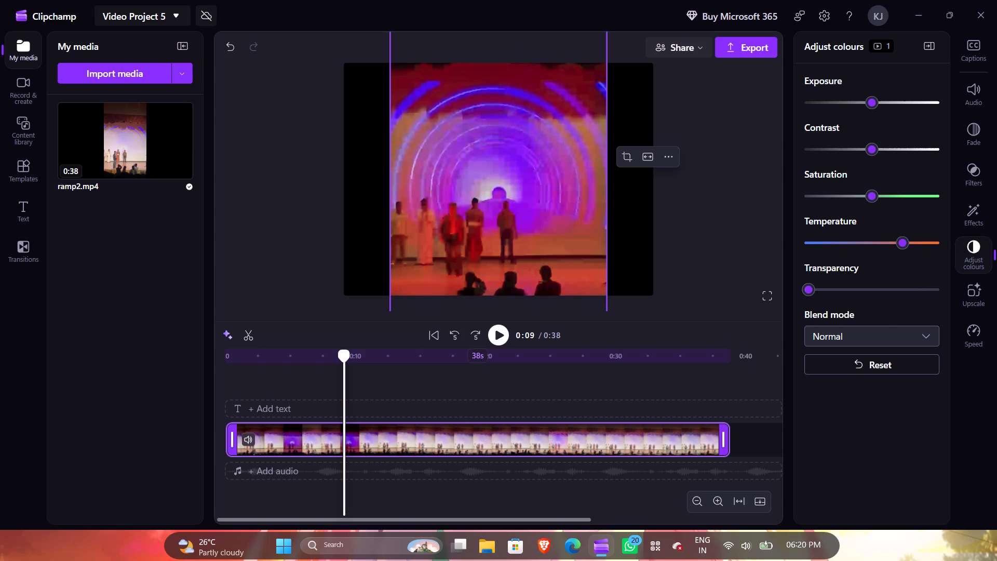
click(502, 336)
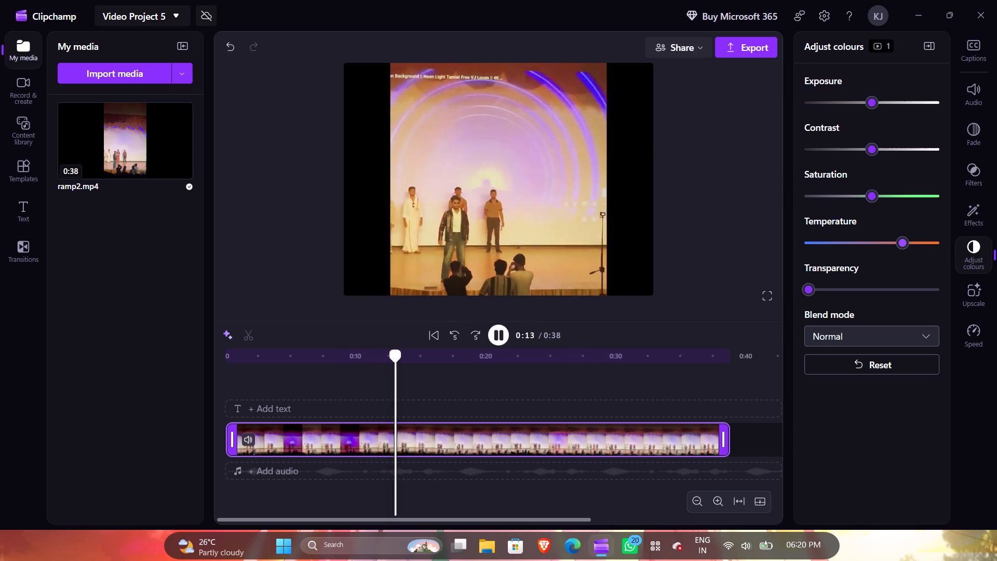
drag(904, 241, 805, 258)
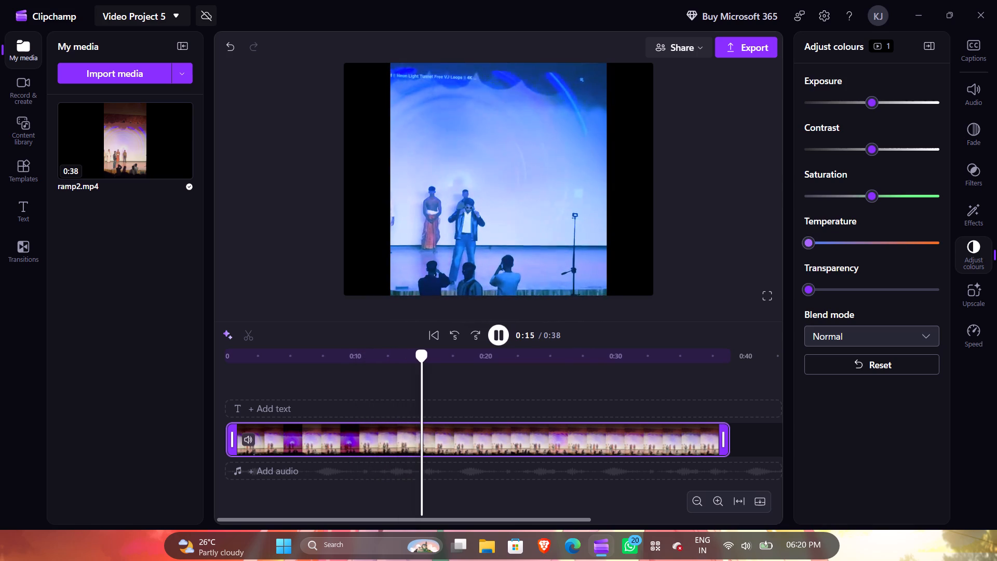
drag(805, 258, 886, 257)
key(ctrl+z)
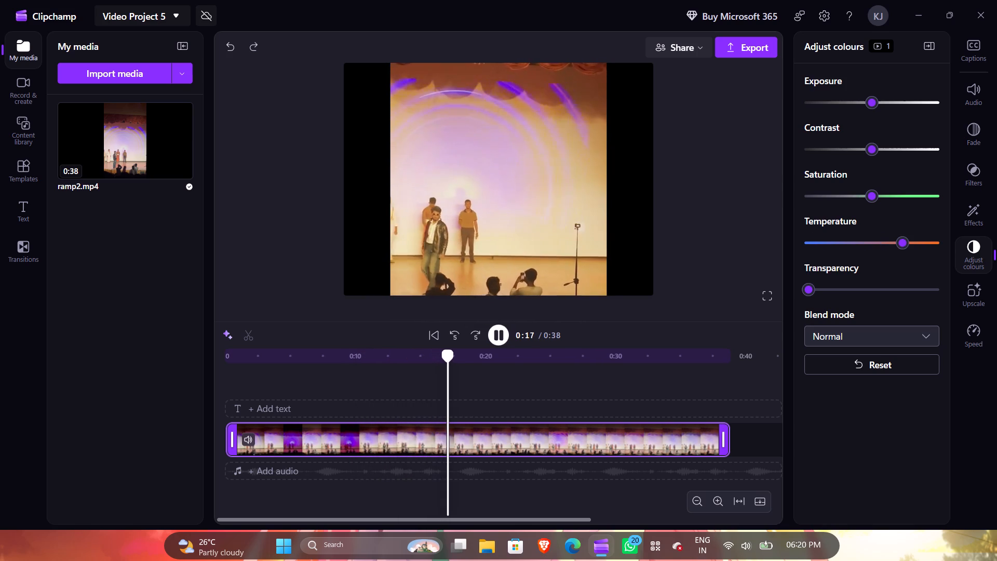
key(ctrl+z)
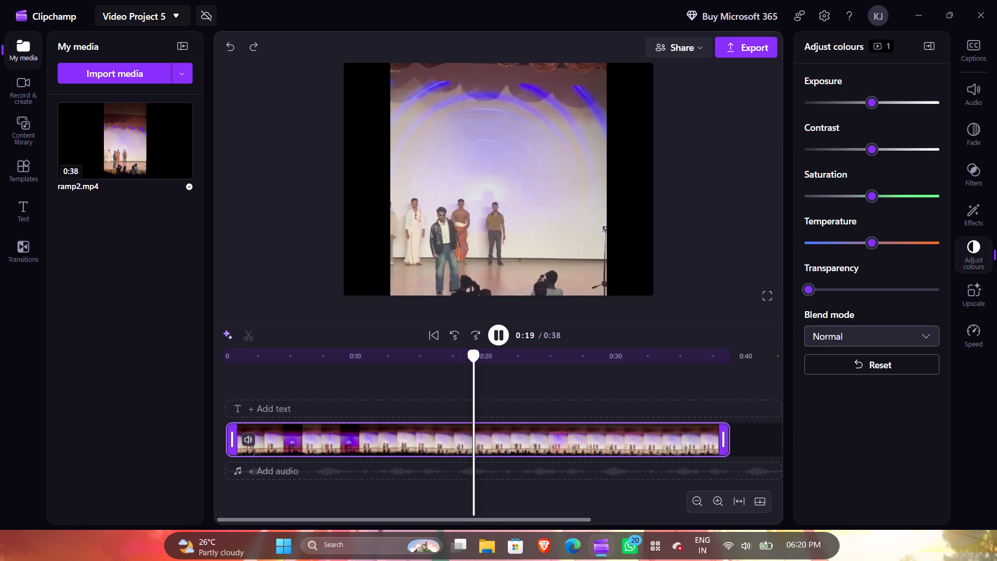
Raise the clip's contrast well above the midpoint and replay the clip from its start.
drag(872, 147, 897, 155)
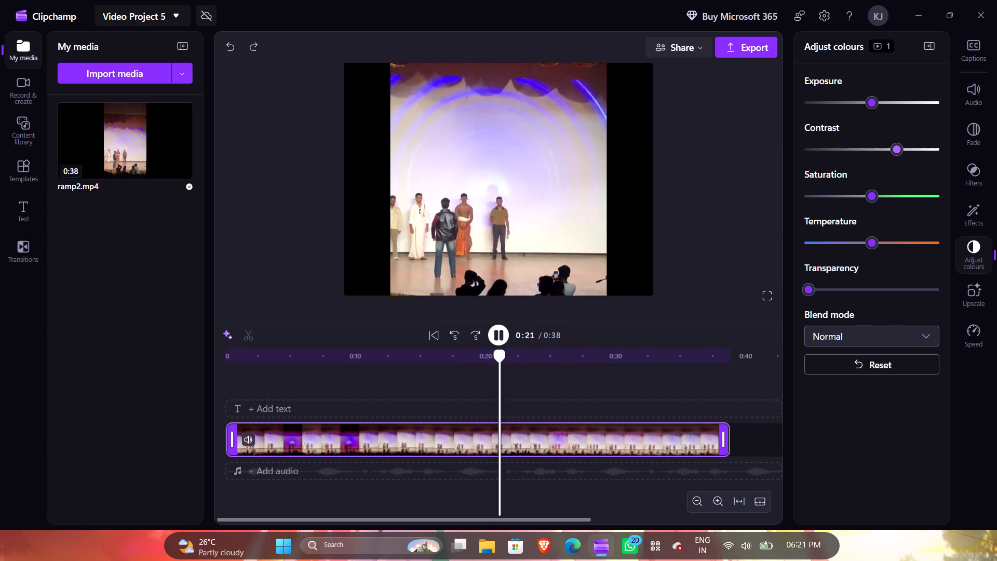
drag(897, 155, 916, 161)
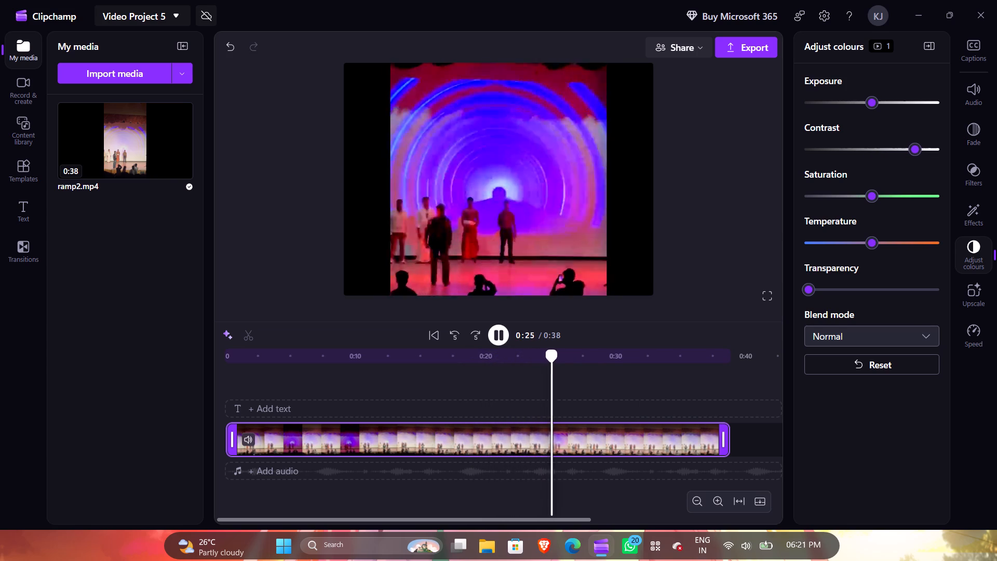
drag(554, 357, 188, 435)
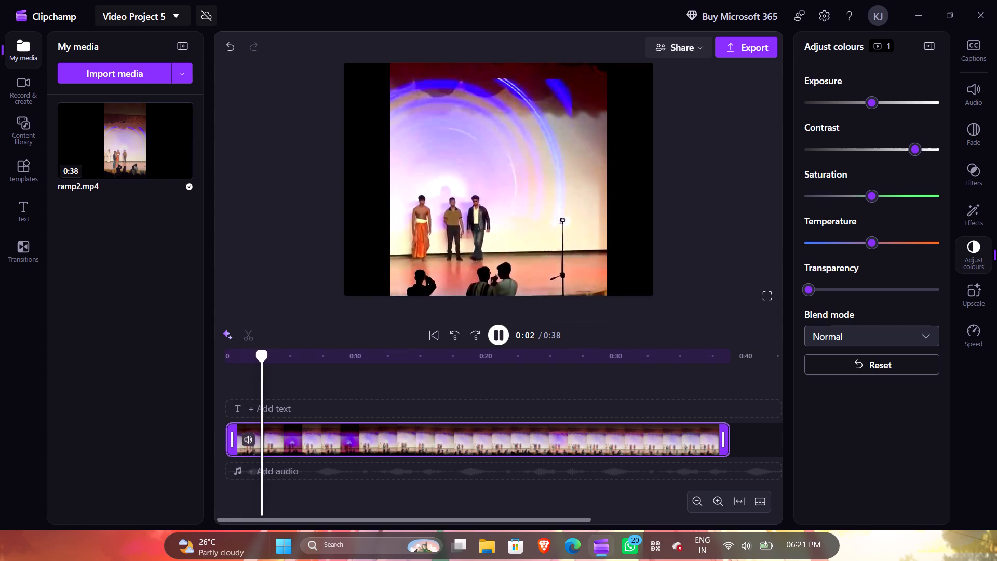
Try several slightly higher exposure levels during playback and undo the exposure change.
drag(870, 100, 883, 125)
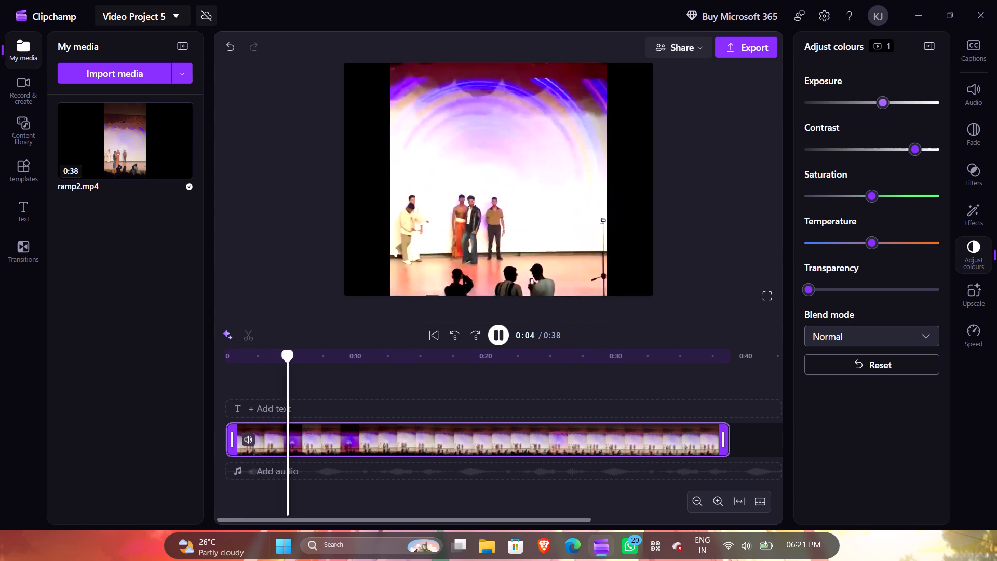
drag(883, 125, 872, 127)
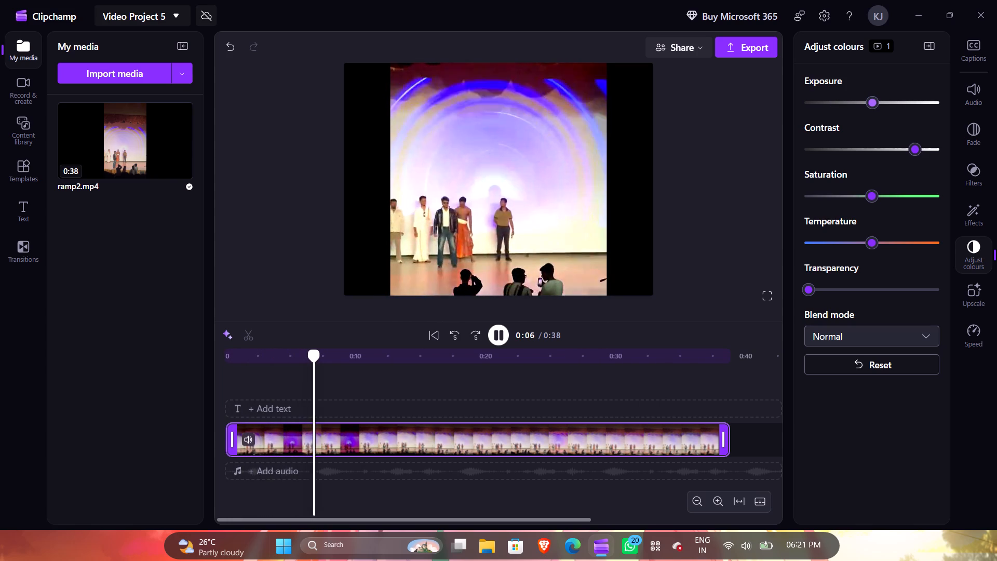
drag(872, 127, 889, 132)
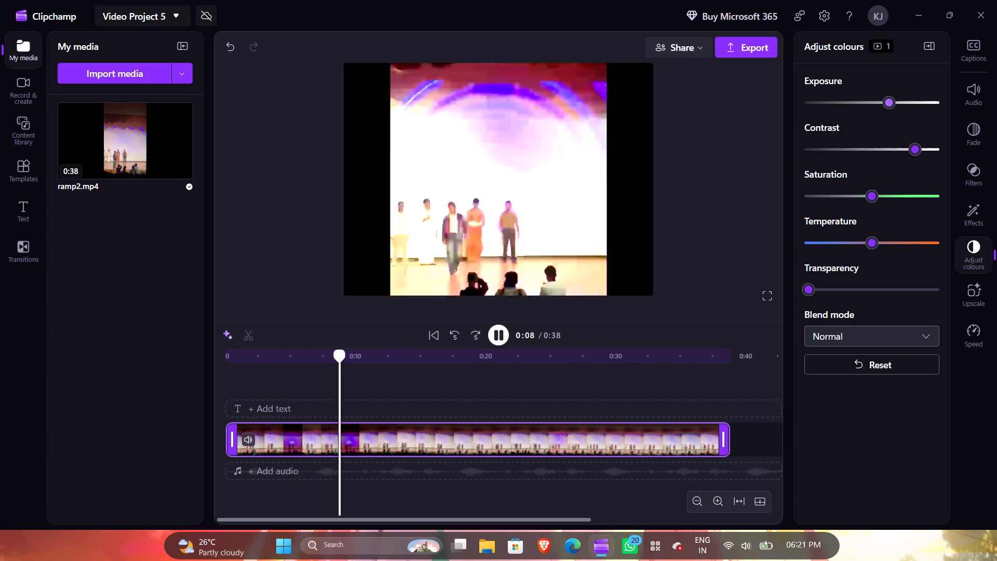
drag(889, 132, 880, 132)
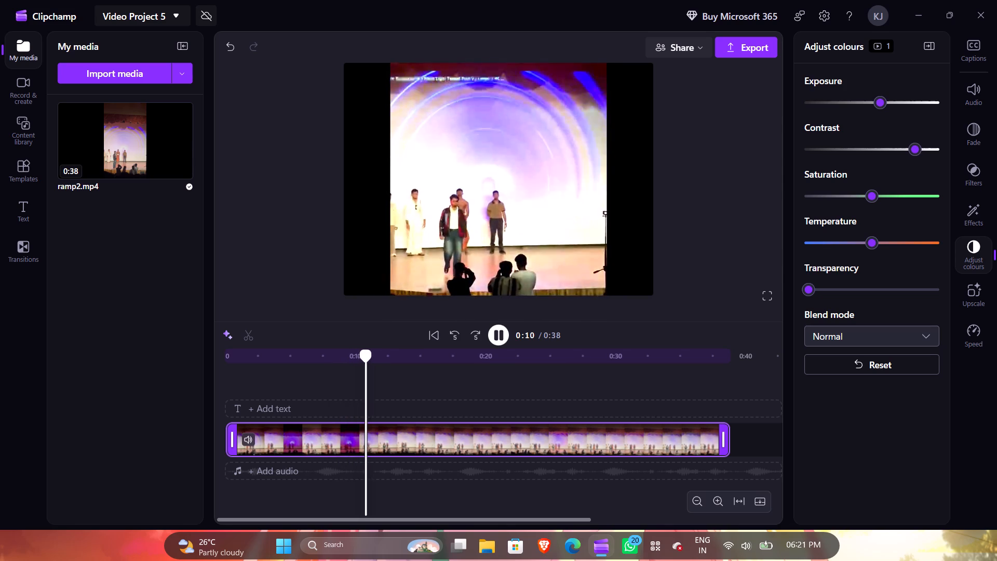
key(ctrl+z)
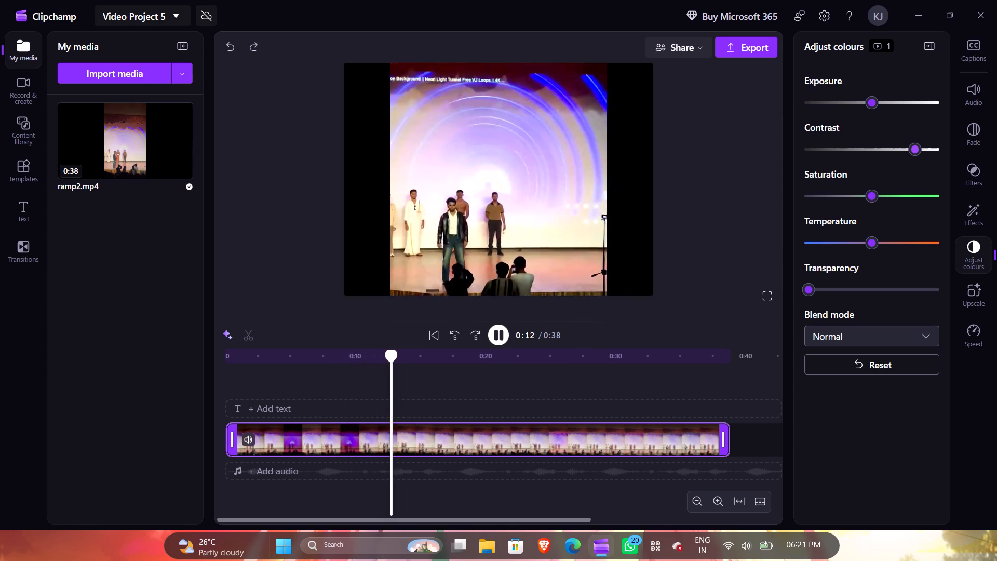
Try the maximum contrast during playback, and settle the contrast at roughly five-sixths of its range.
drag(918, 148, 947, 159)
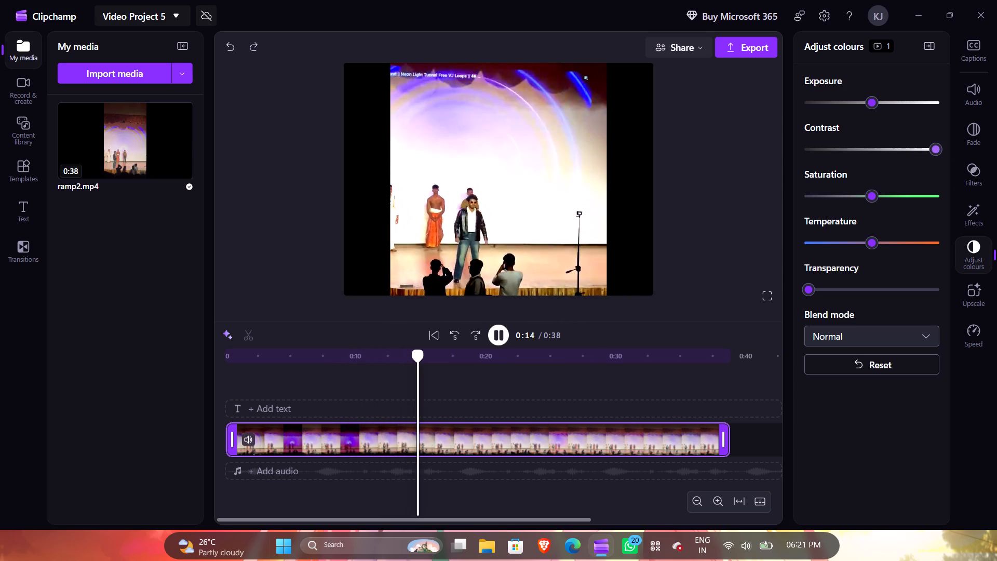
drag(947, 159, 919, 161)
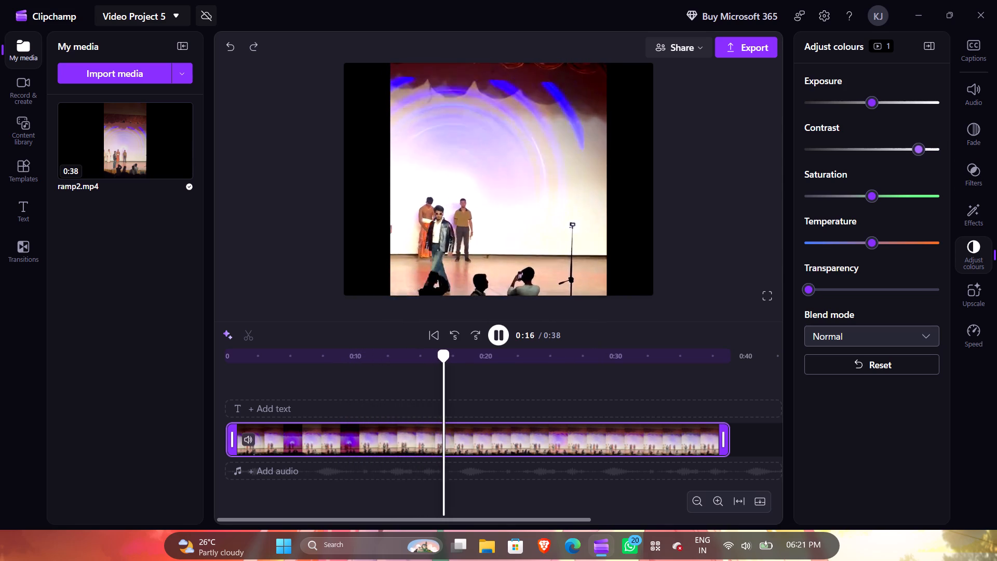
drag(919, 161, 919, 161)
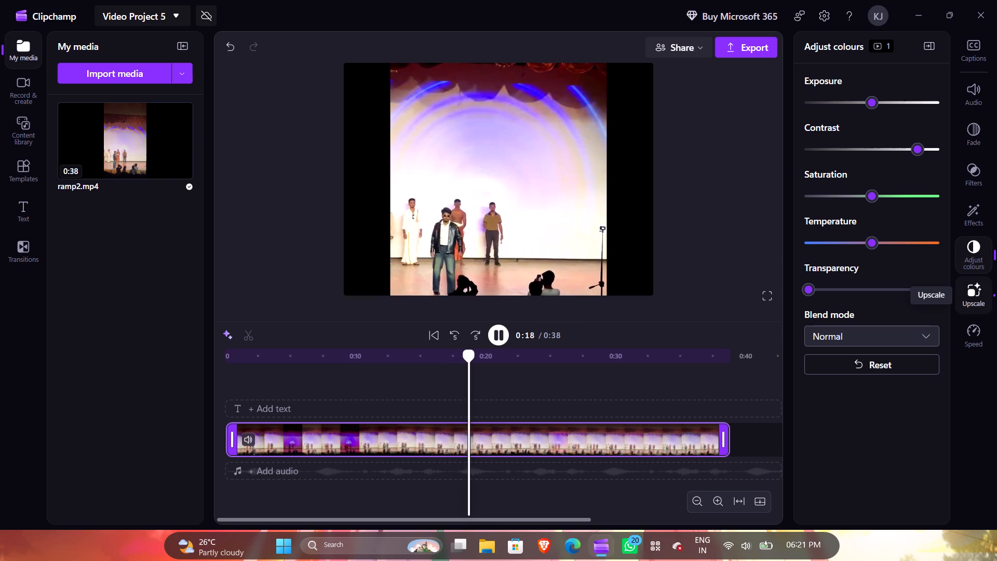
Start upscaling ramp2.mp4 with the quality set to 4K.
click(972, 301)
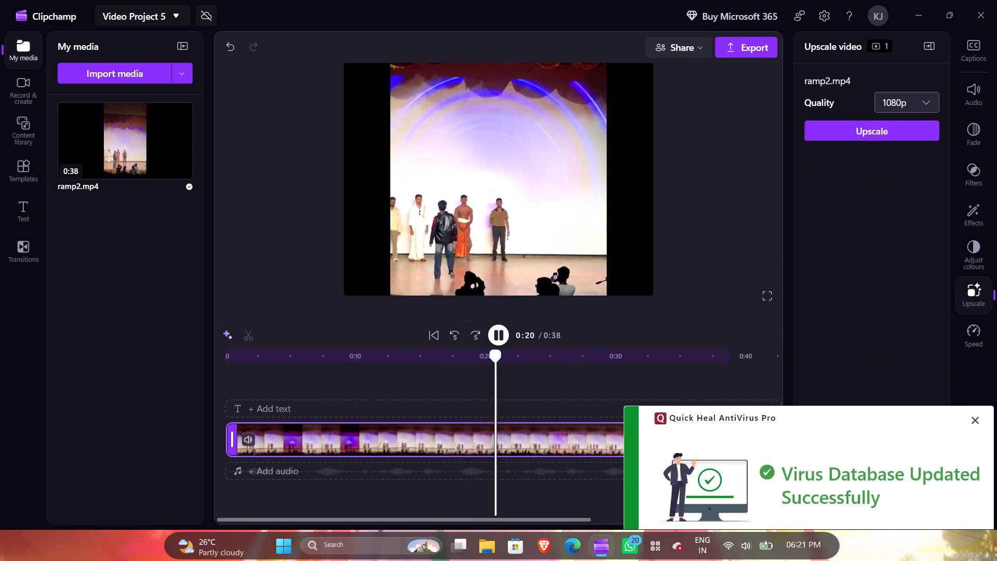
click(906, 98)
click(872, 127)
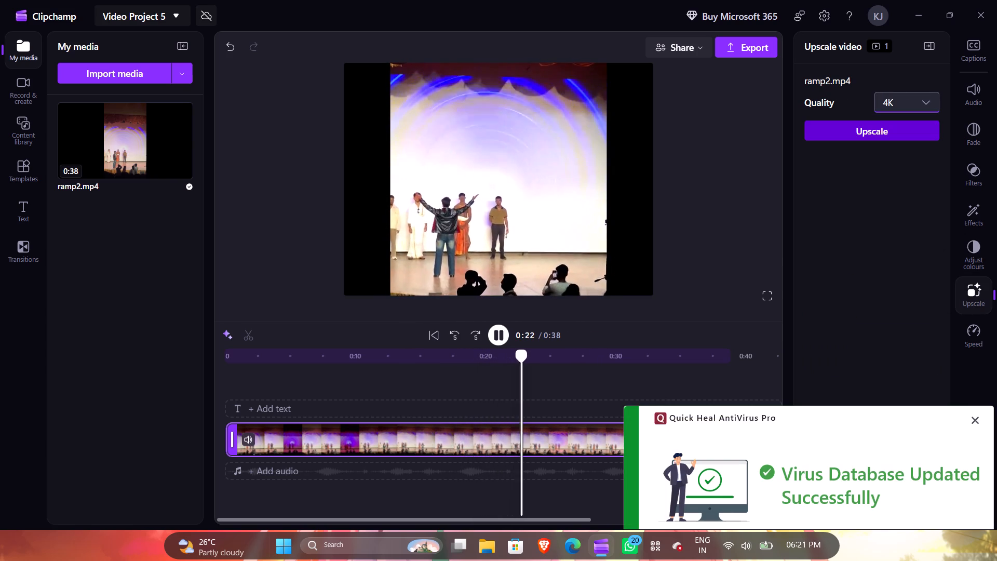
click(870, 127)
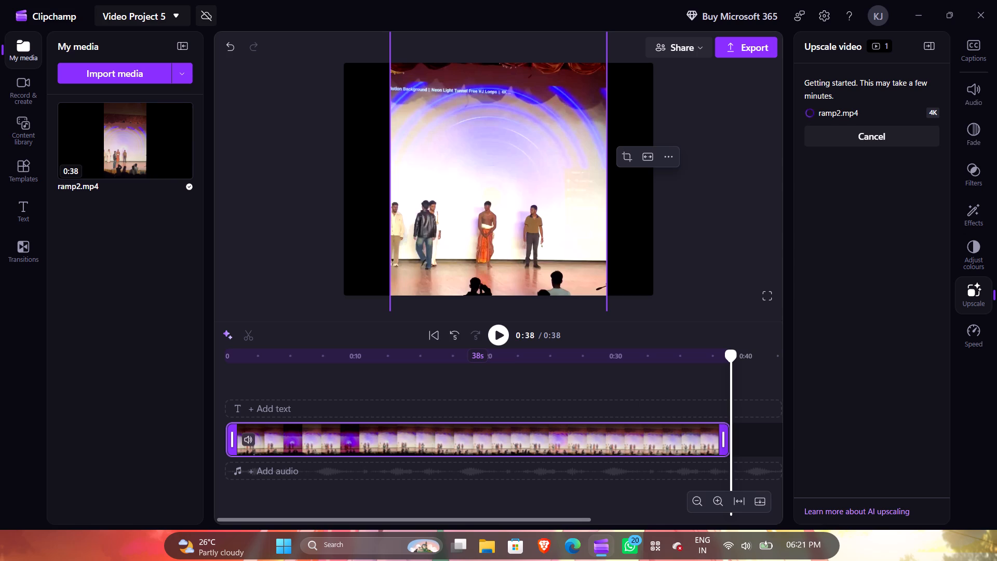
Lower the ramp2.mp4 clip's audio volume to 52%, comparing levels during playback from the start.
click(969, 88)
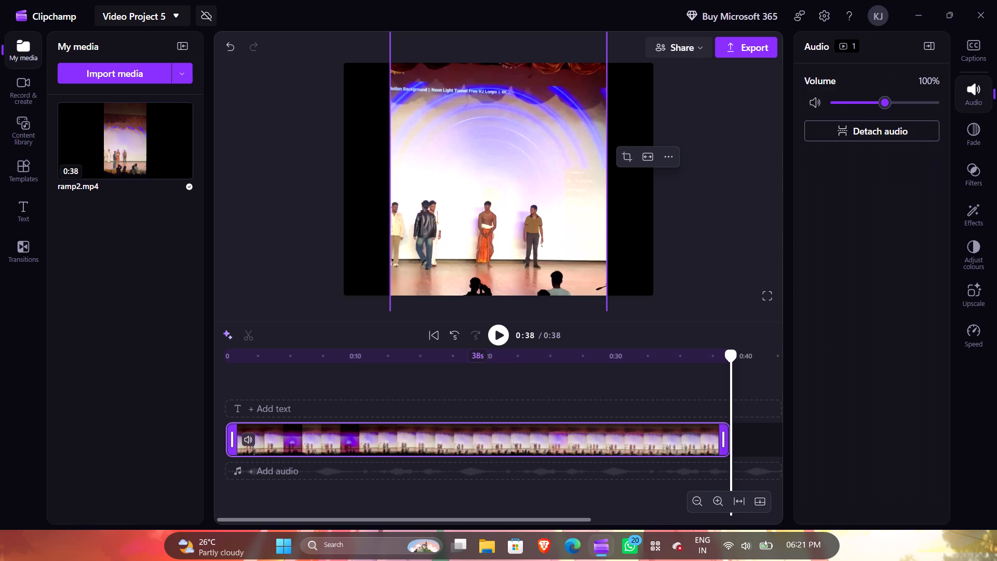
drag(886, 100, 860, 103)
click(494, 335)
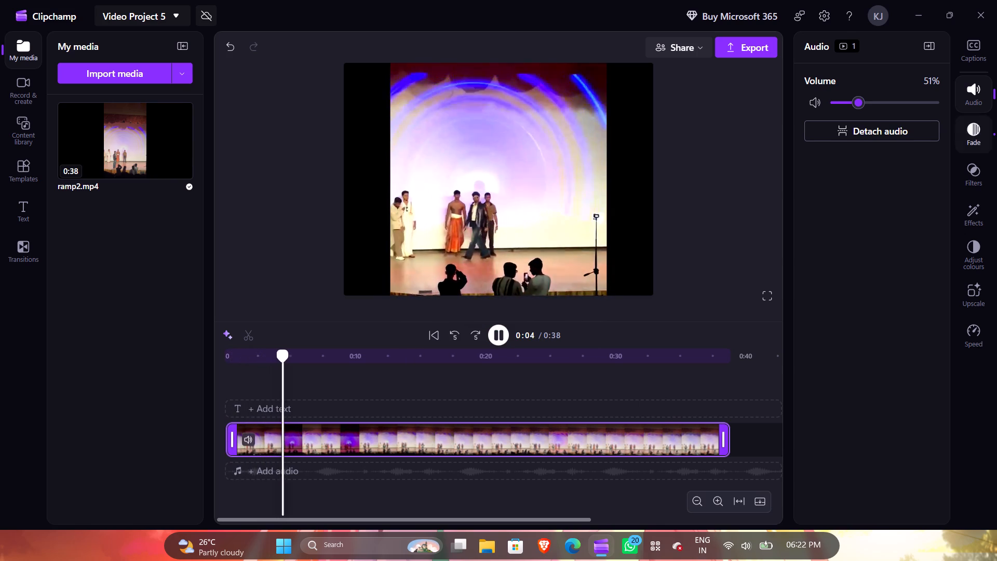
drag(854, 104, 848, 111)
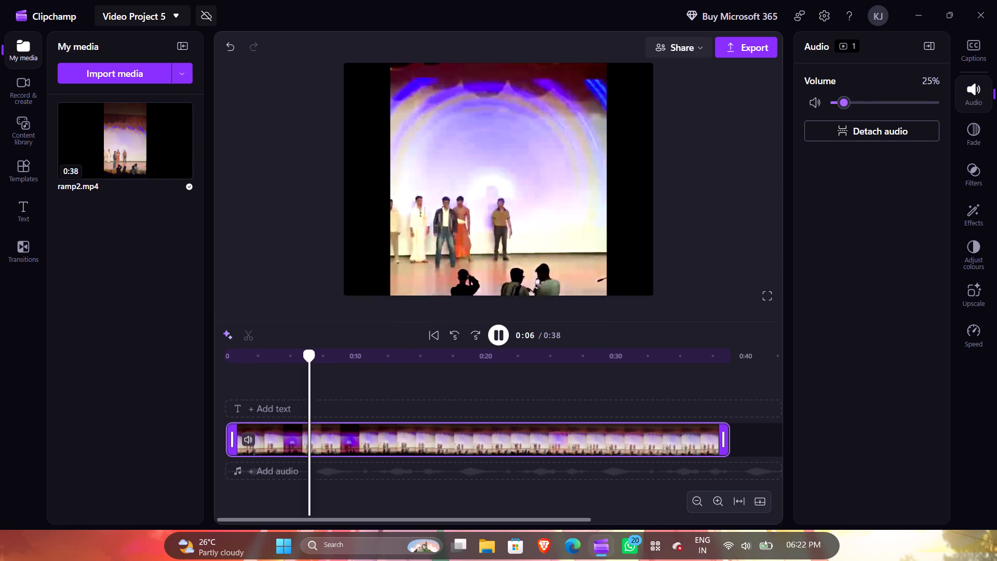
drag(848, 111, 861, 115)
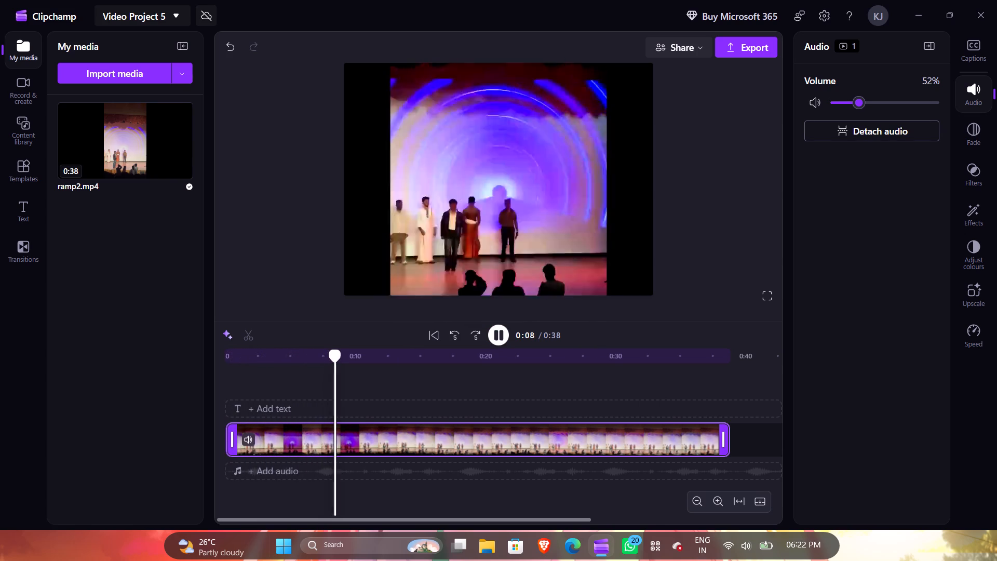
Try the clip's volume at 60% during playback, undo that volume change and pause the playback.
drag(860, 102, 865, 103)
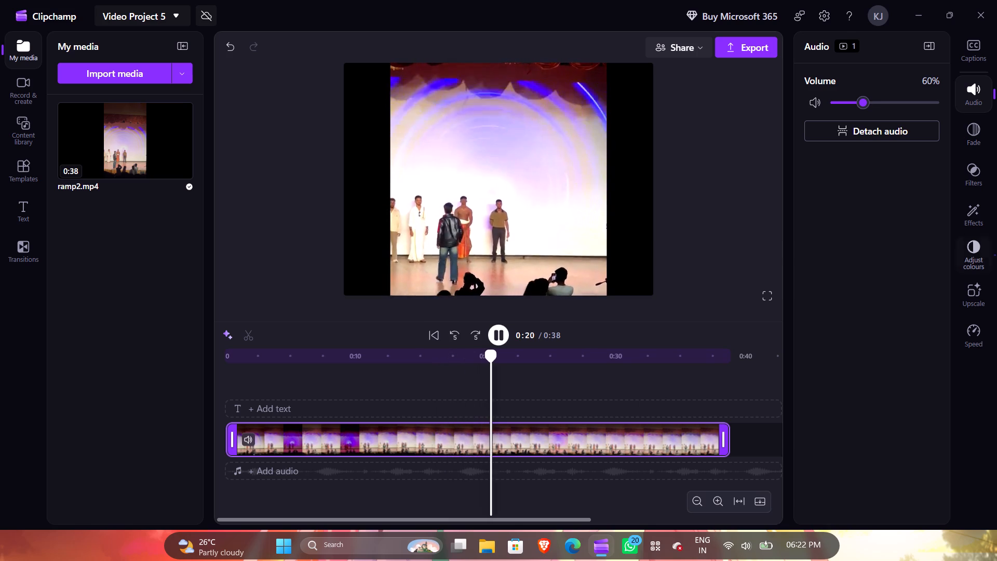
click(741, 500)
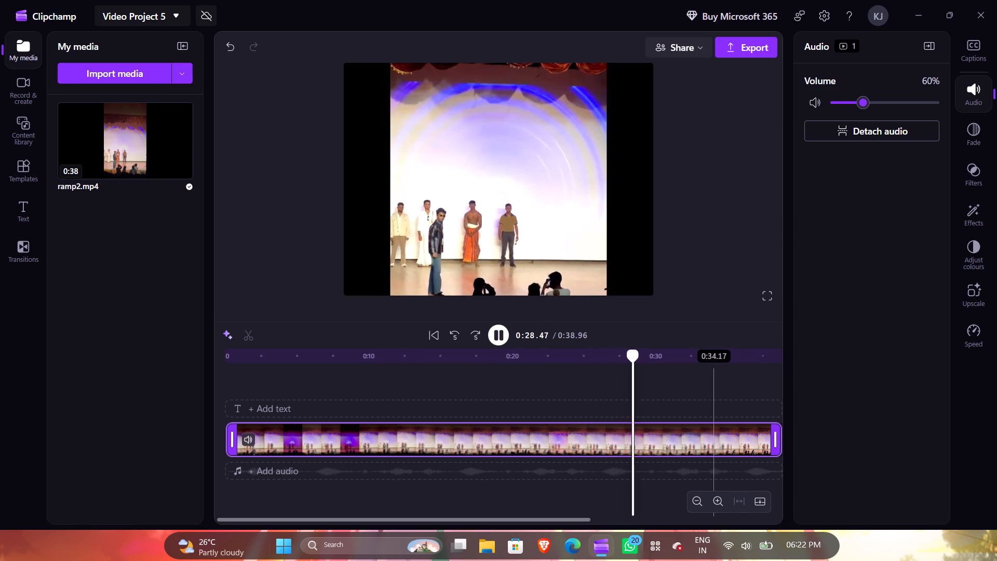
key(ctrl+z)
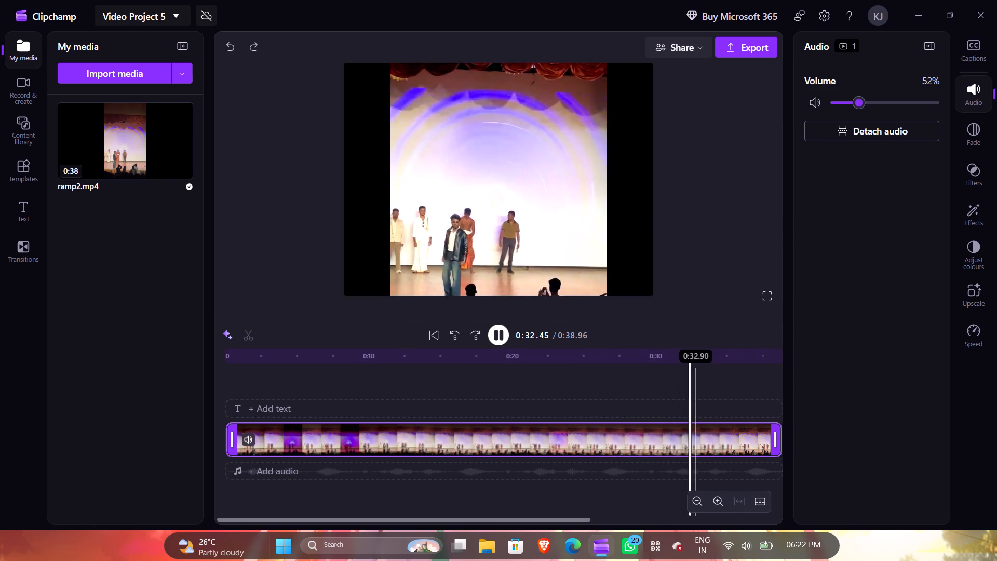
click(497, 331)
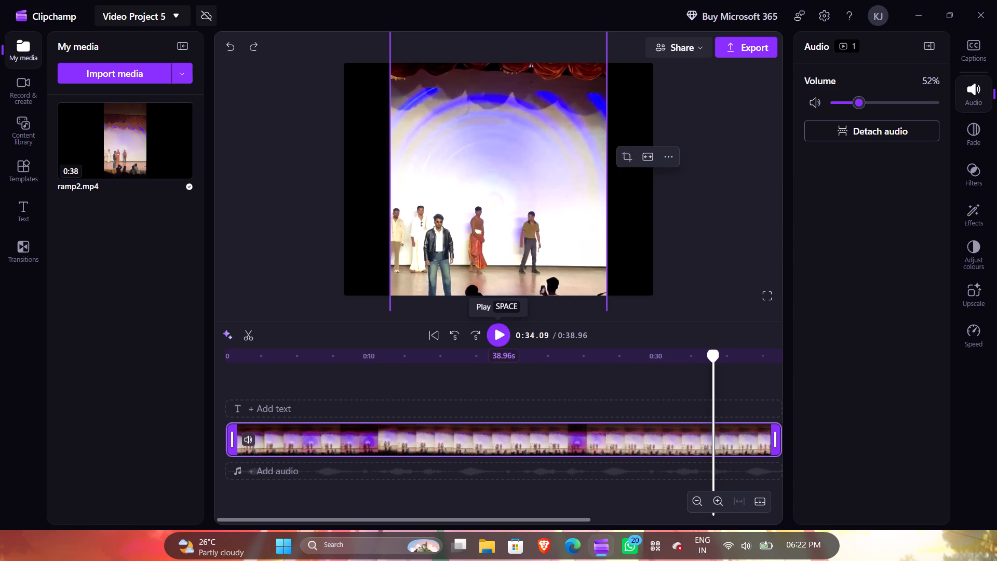
Browse the content library's outline shapes, the transitions and the text options, and return to the project's media.
click(17, 130)
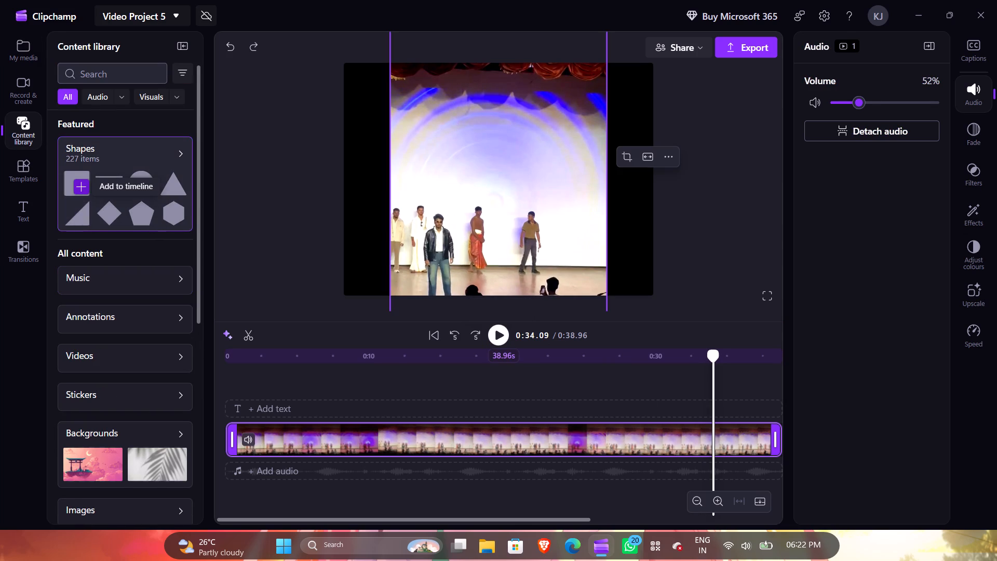
click(102, 178)
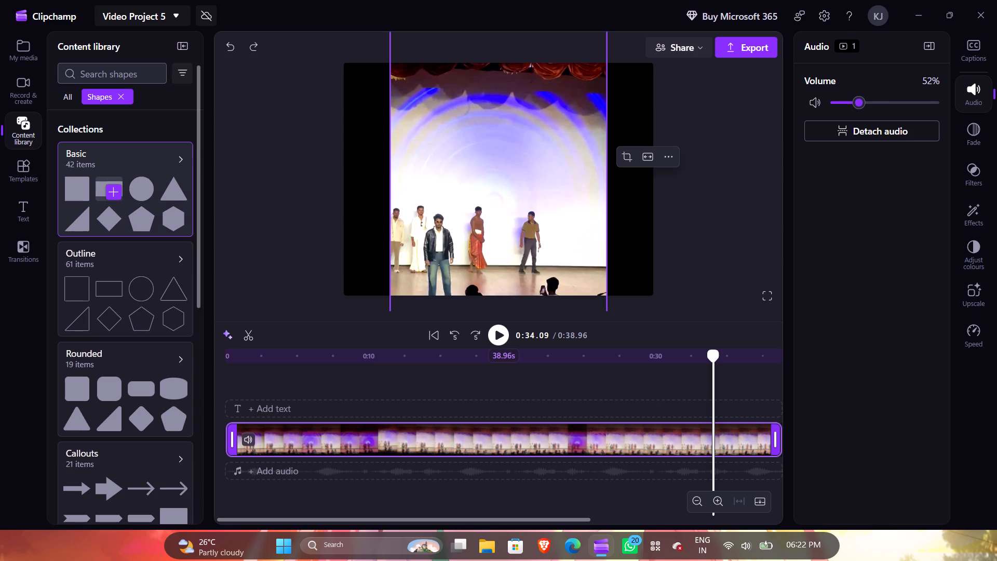
click(104, 289)
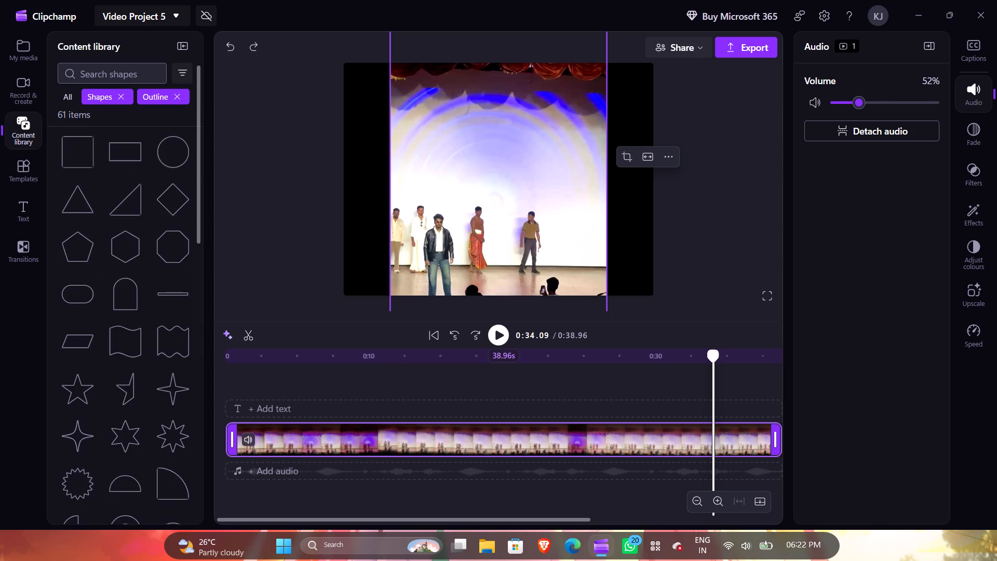
click(75, 149)
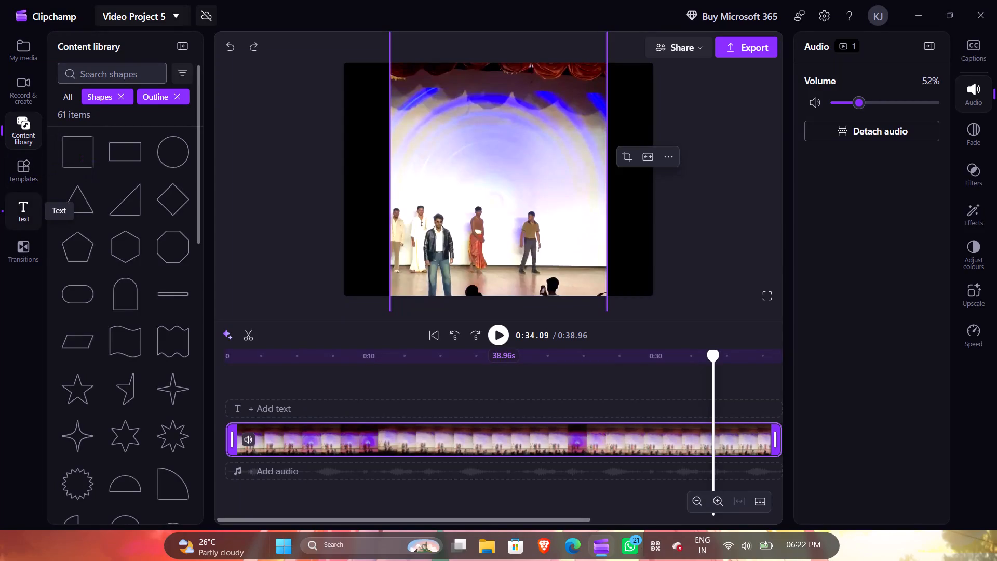
click(23, 257)
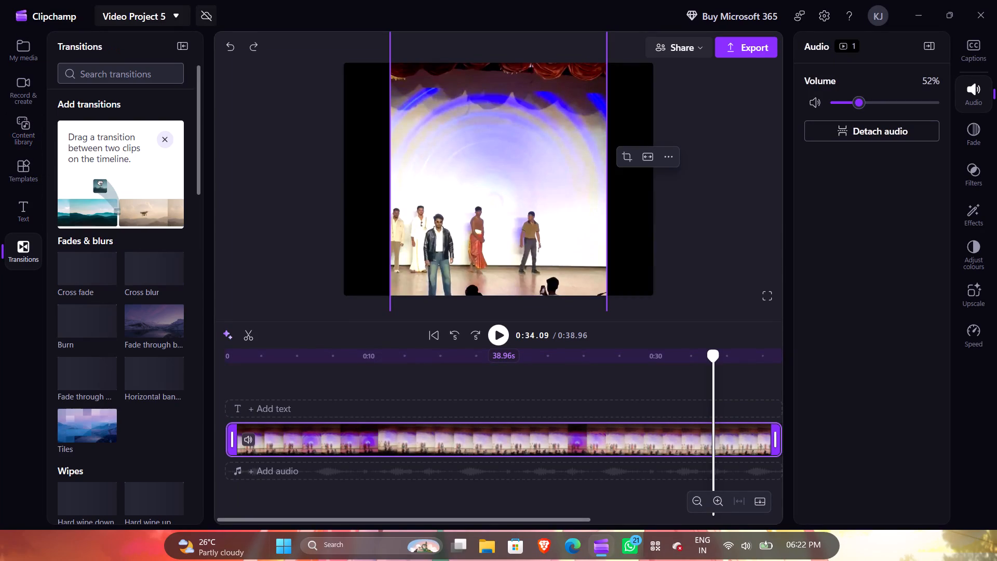
click(22, 197)
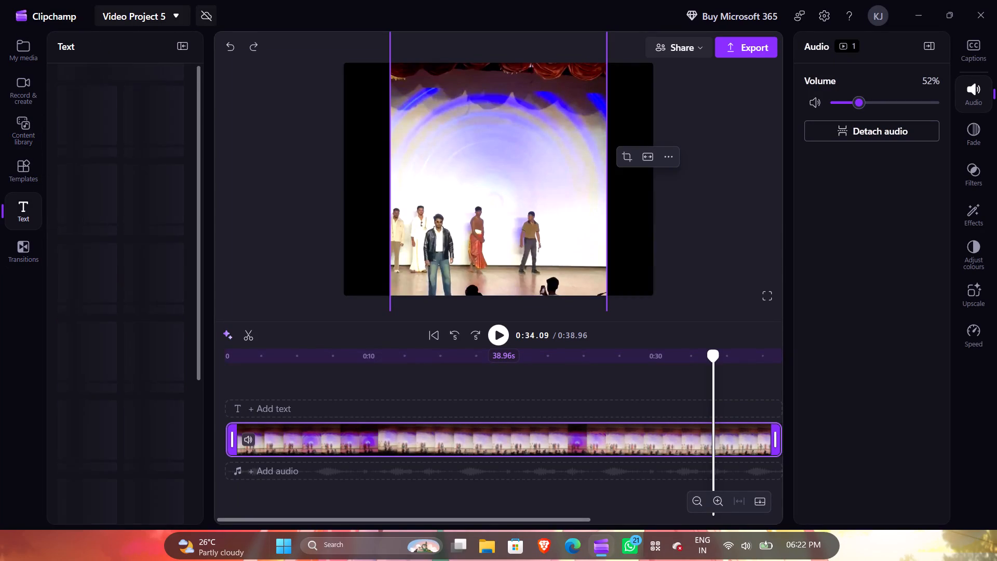
click(23, 40)
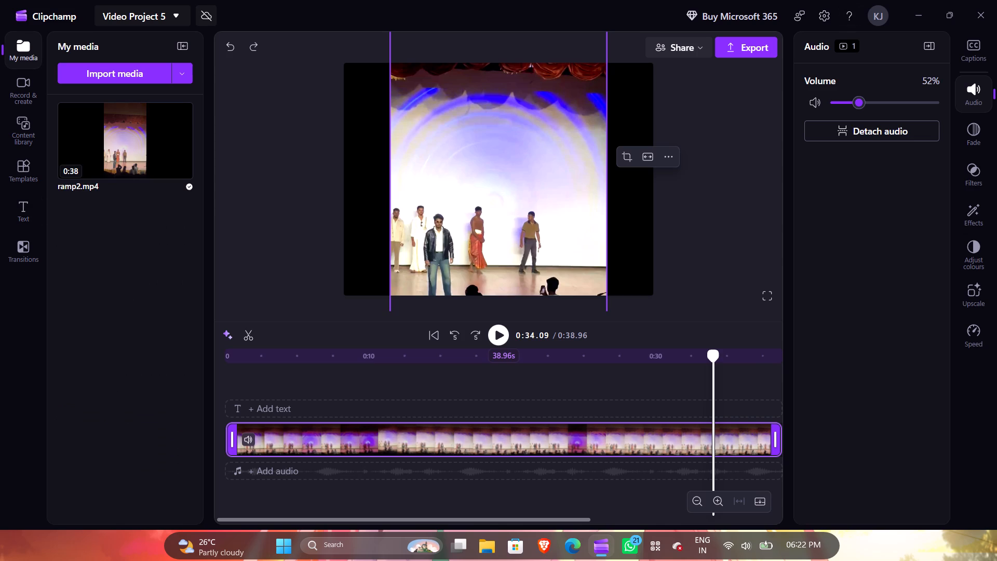
Set the clip's fade-in to 0.9 s with the playhead at the start, and play the clip to check it.
click(978, 136)
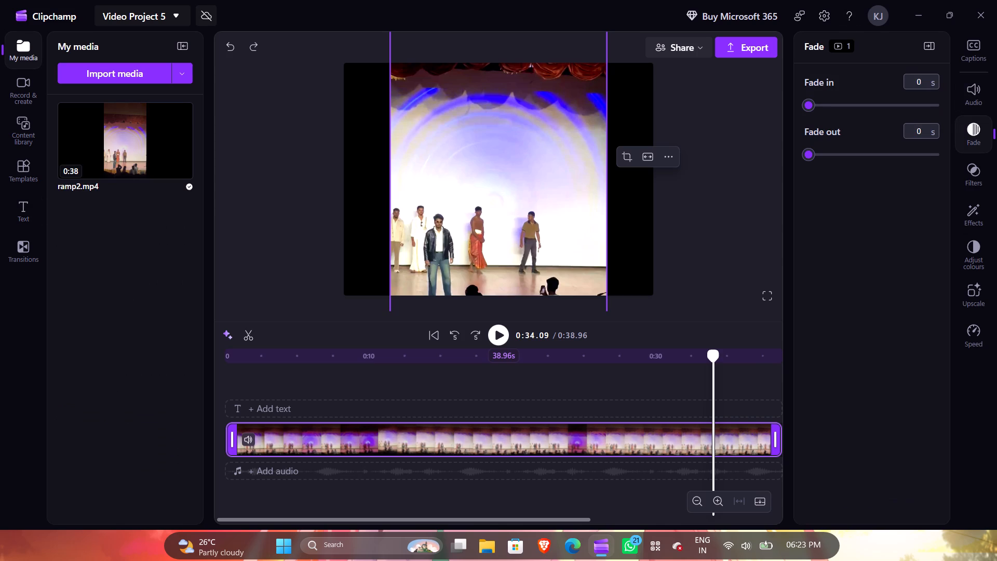
click(713, 356)
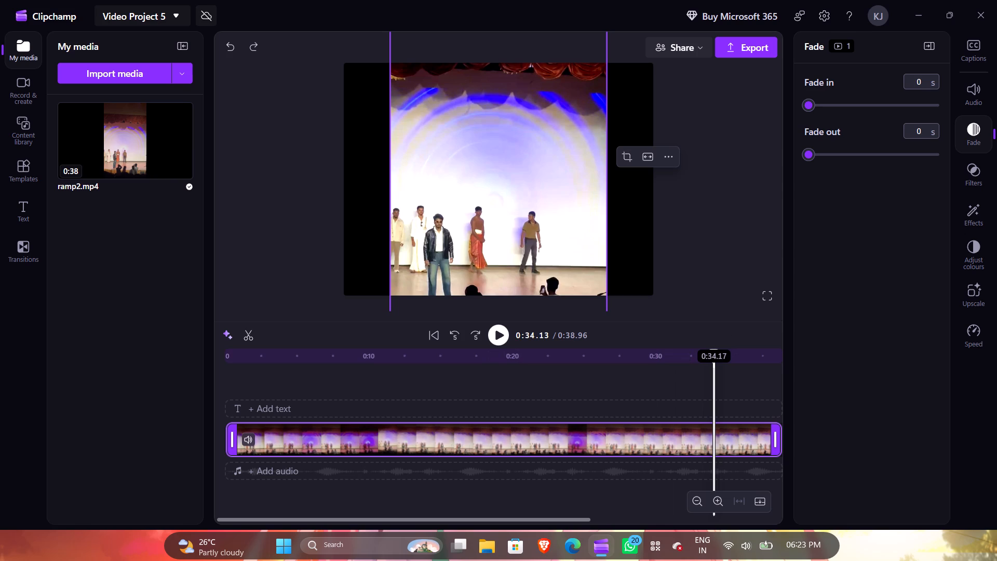
drag(713, 356, 393, 359)
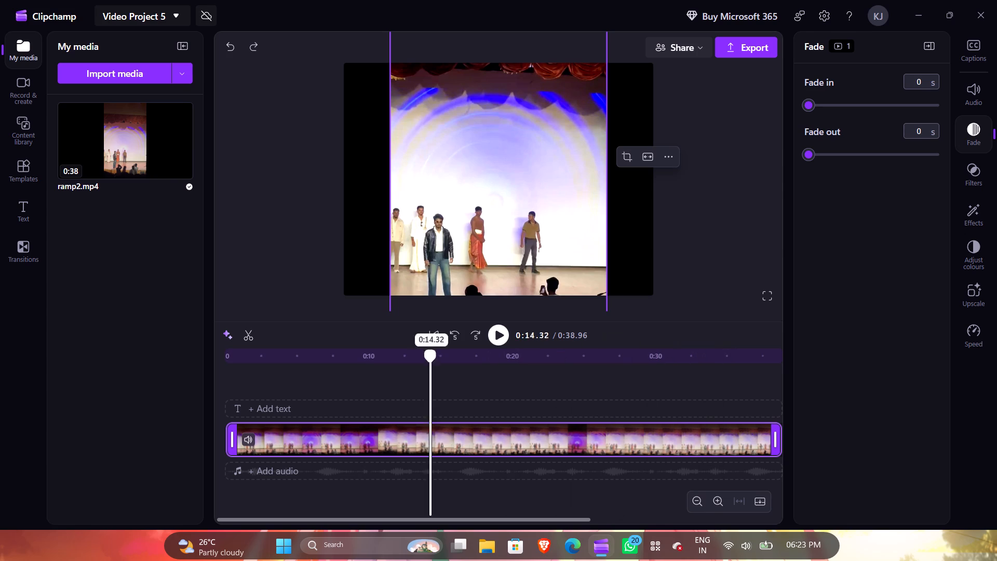
drag(393, 359, 208, 383)
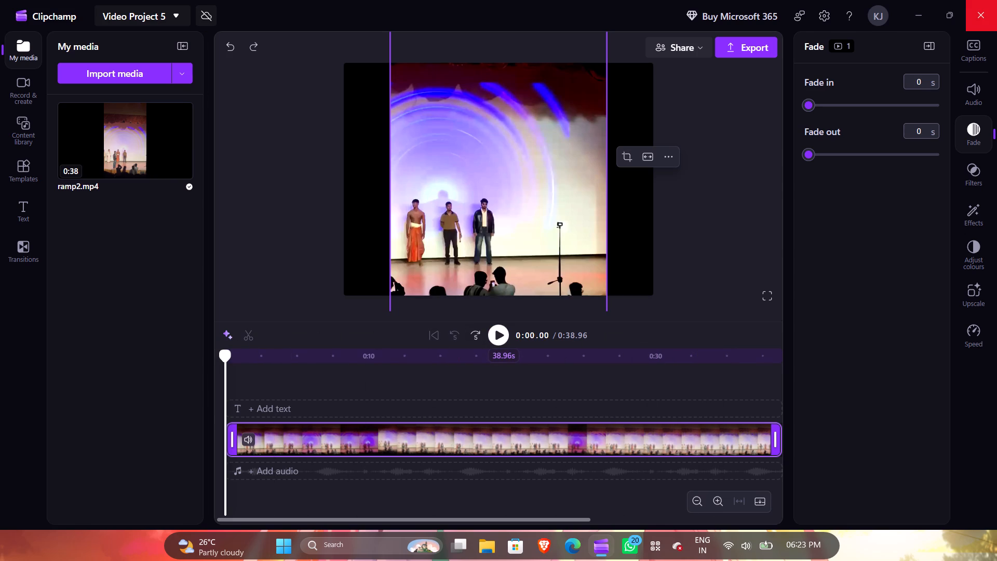
drag(810, 101, 846, 111)
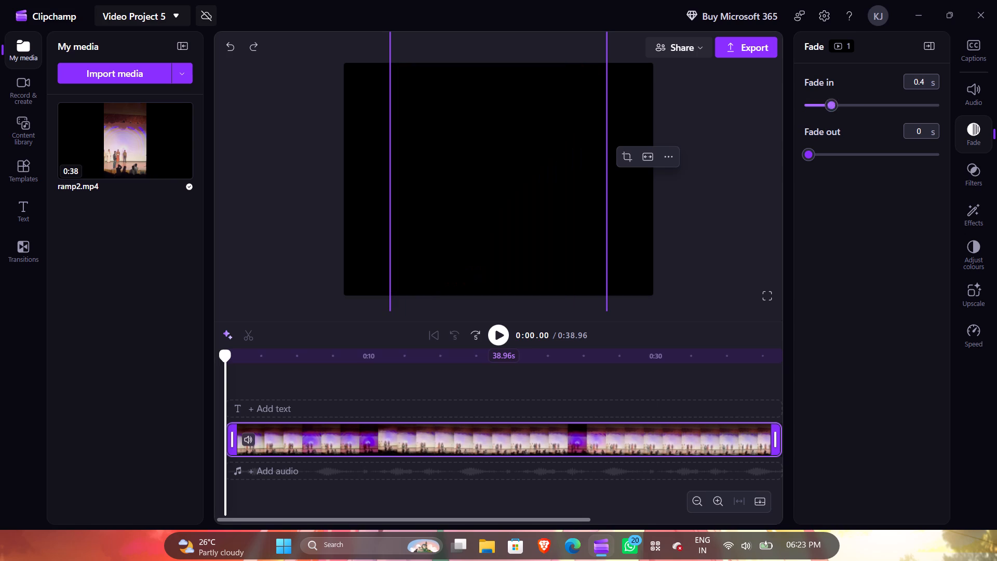
drag(846, 111, 867, 115)
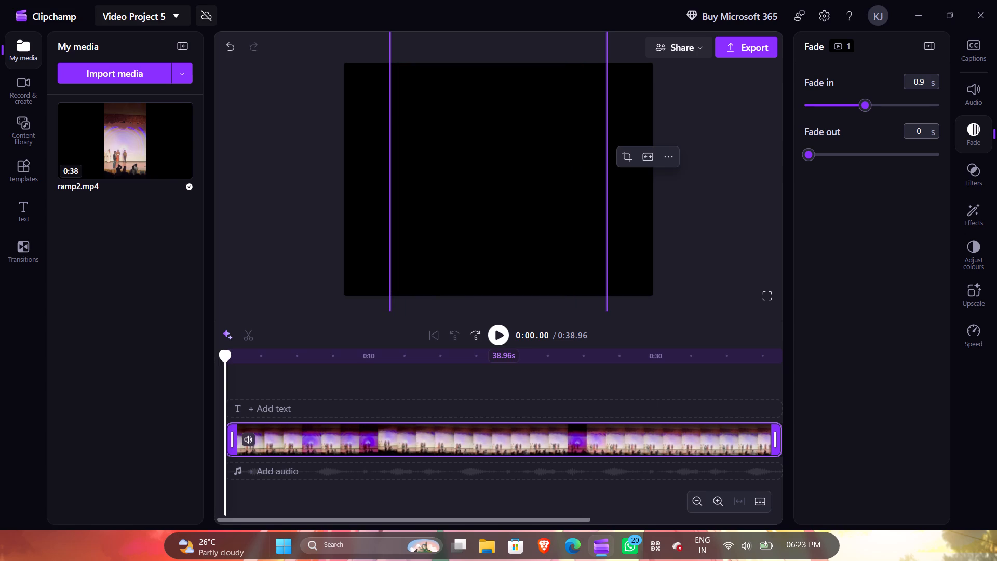
click(495, 331)
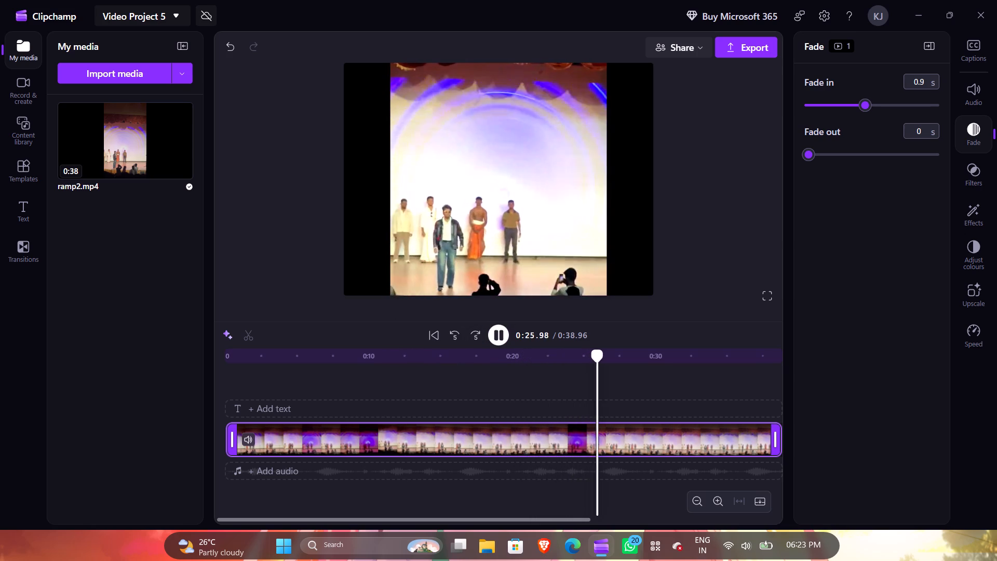
click(501, 328)
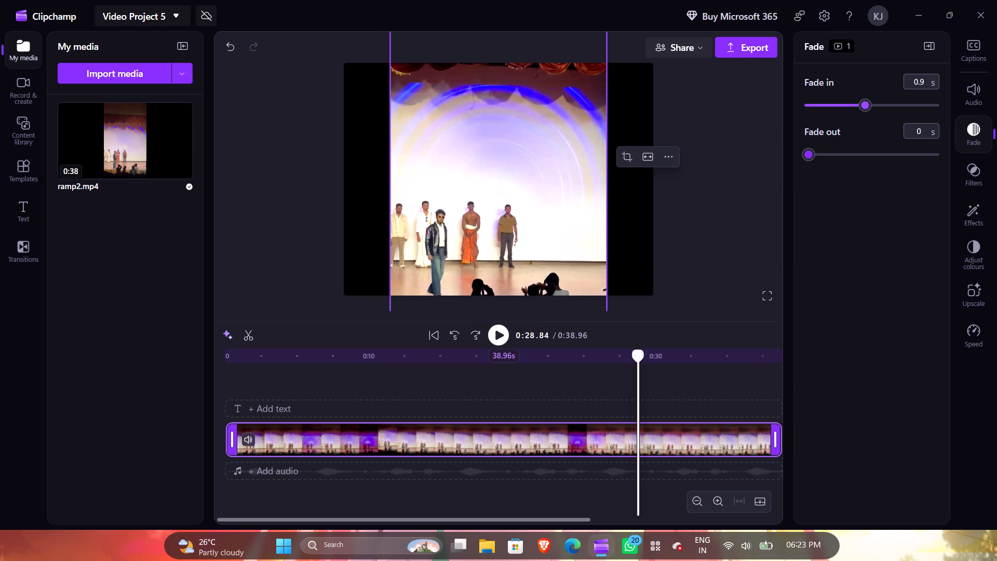
Set the clip's fade-out to 2 s and replay the clip from its start.
drag(808, 153, 940, 204)
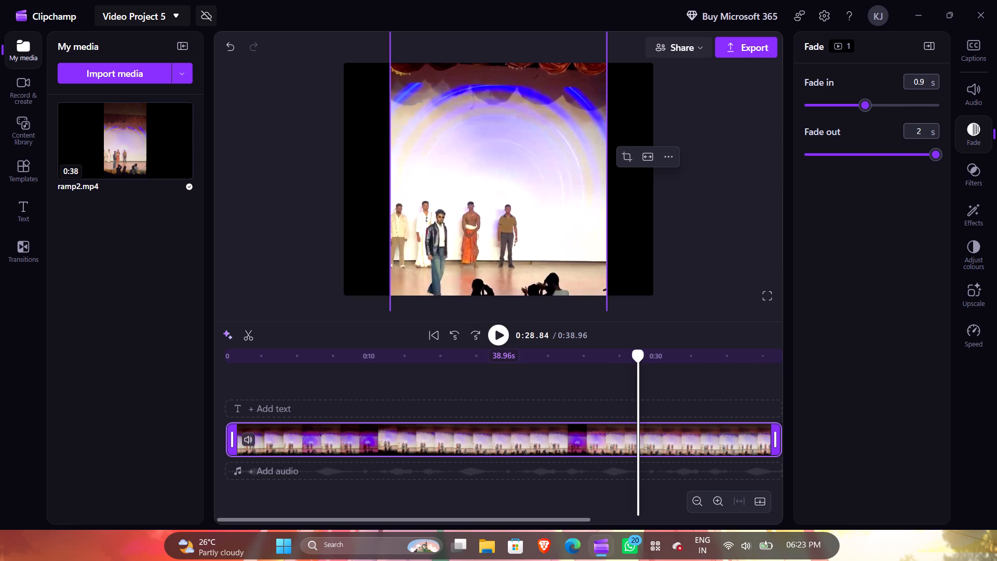
click(500, 329)
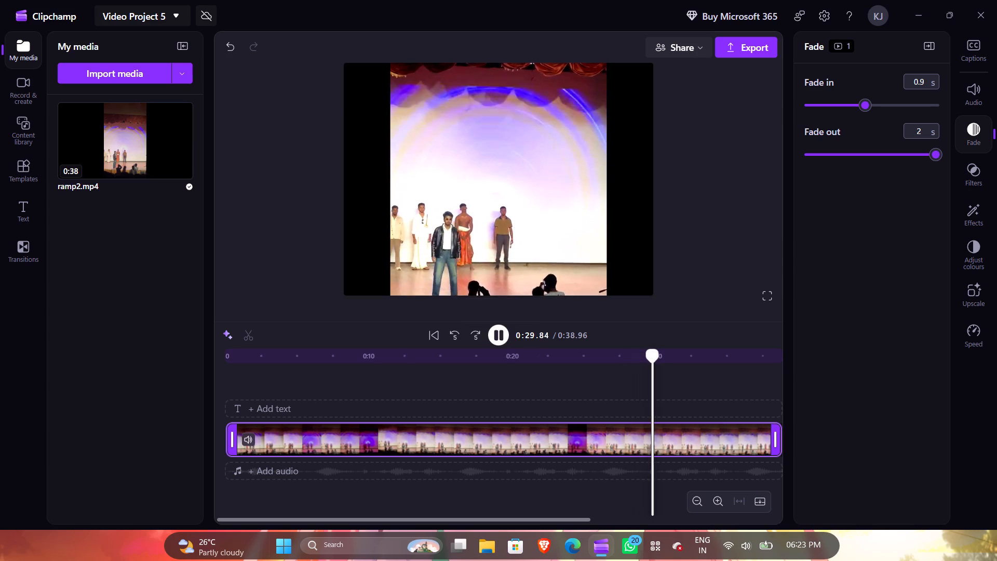
drag(658, 350, 166, 409)
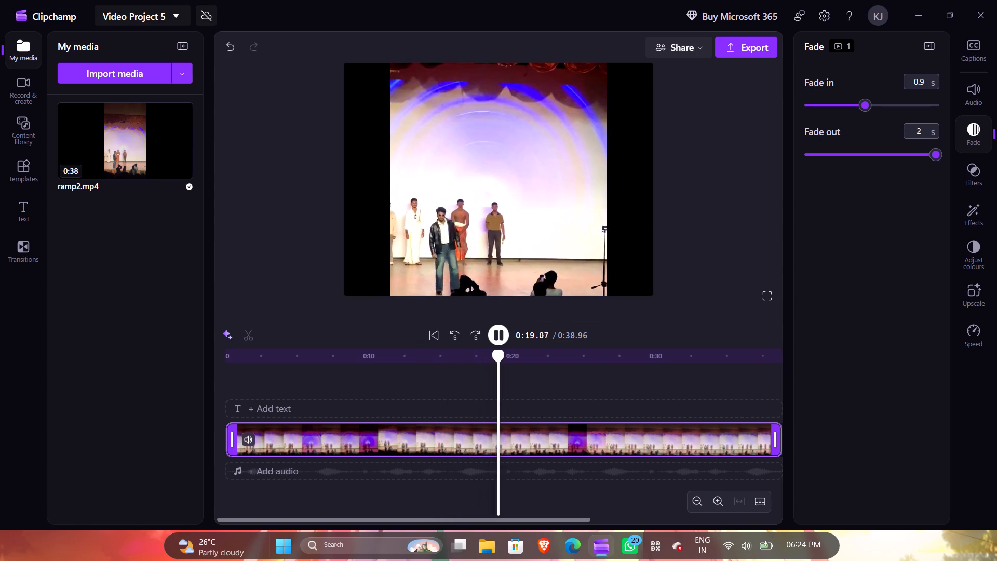
Pause the playback and lower the clip's fade-in to its minimum.
click(491, 338)
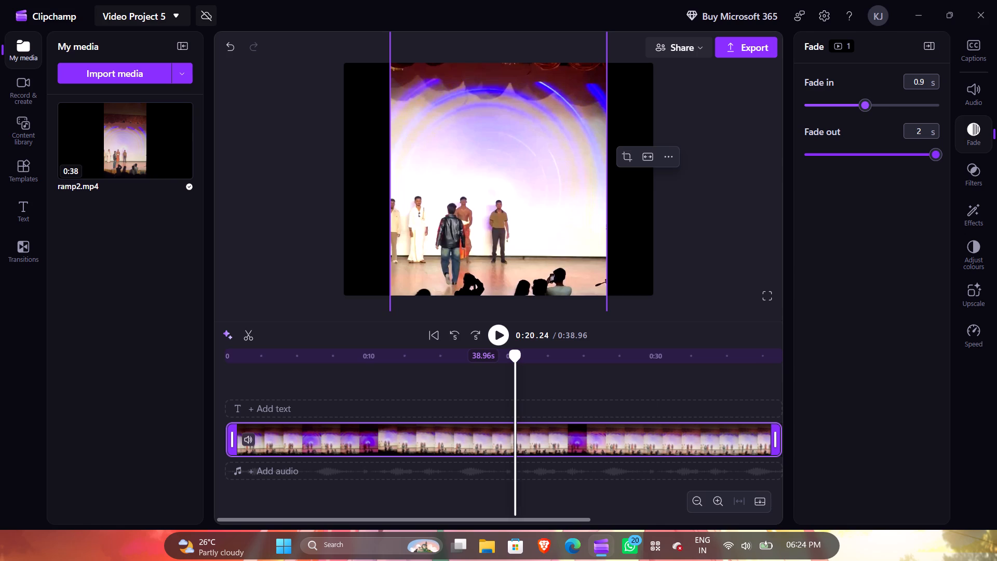
drag(858, 101, 777, 118)
Close Clipchamp and return to the desktop.
click(987, 6)
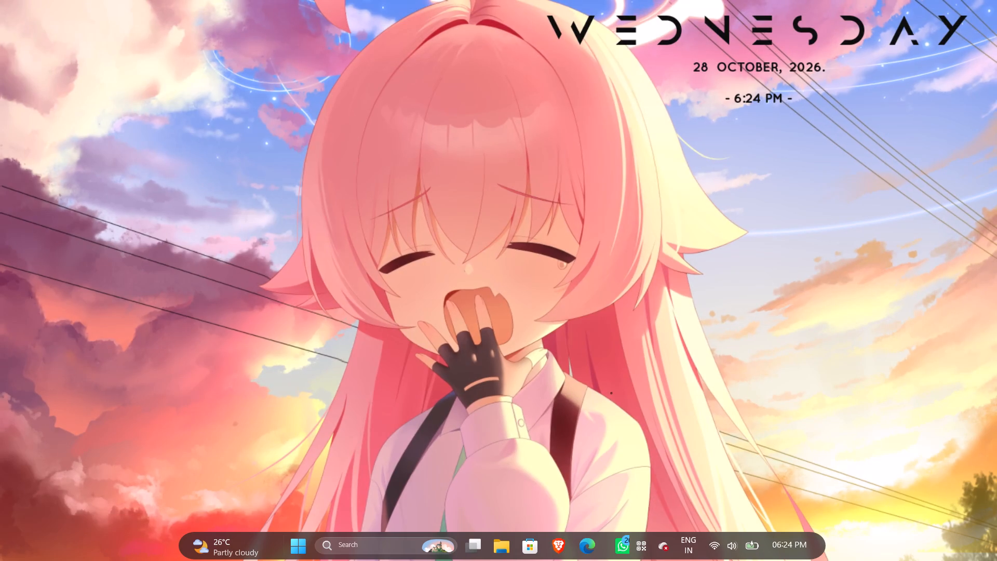
Refresh the Windows desktop twice.
right_click(459, 364)
right_click(516, 291)
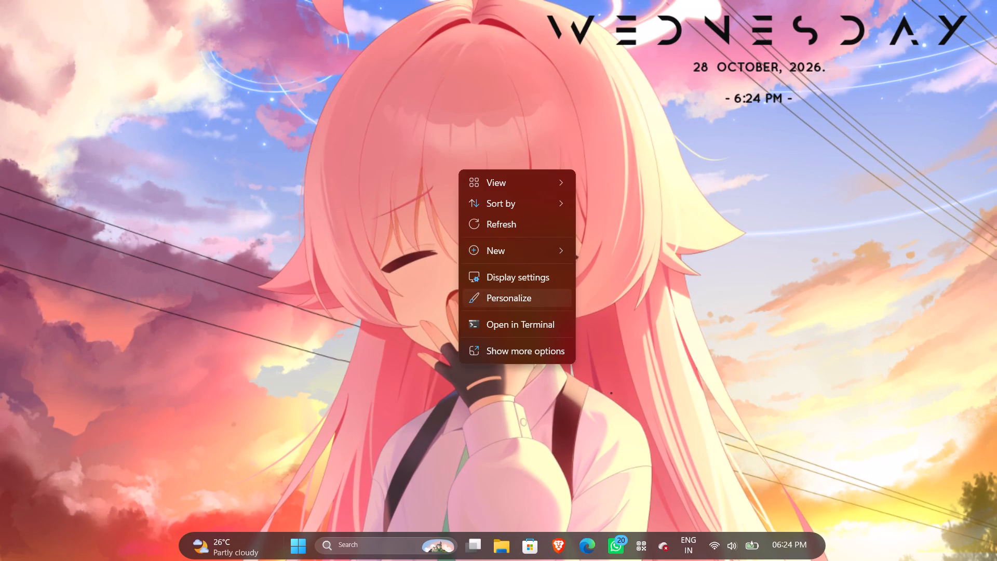
click(514, 223)
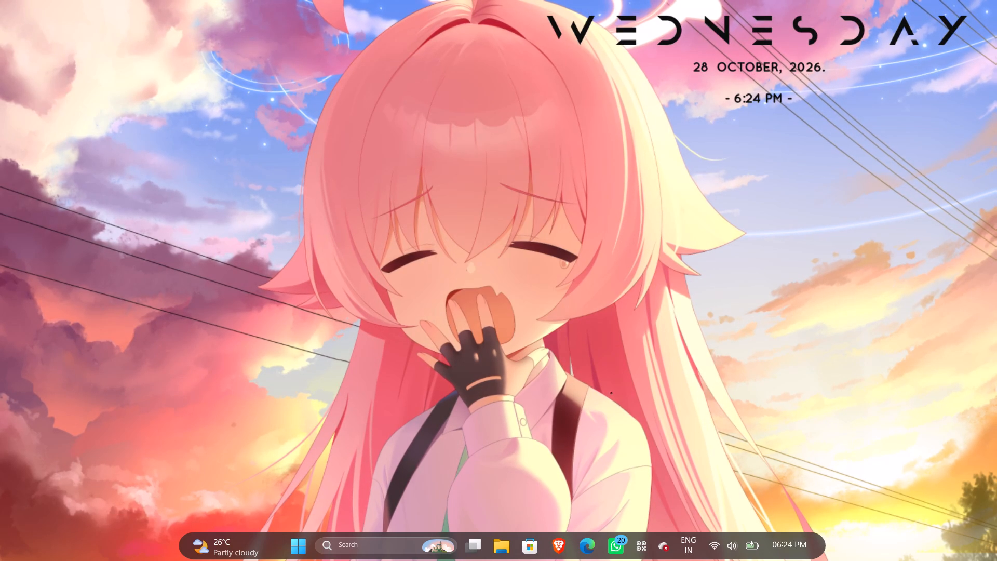
right_click(453, 328)
click(501, 191)
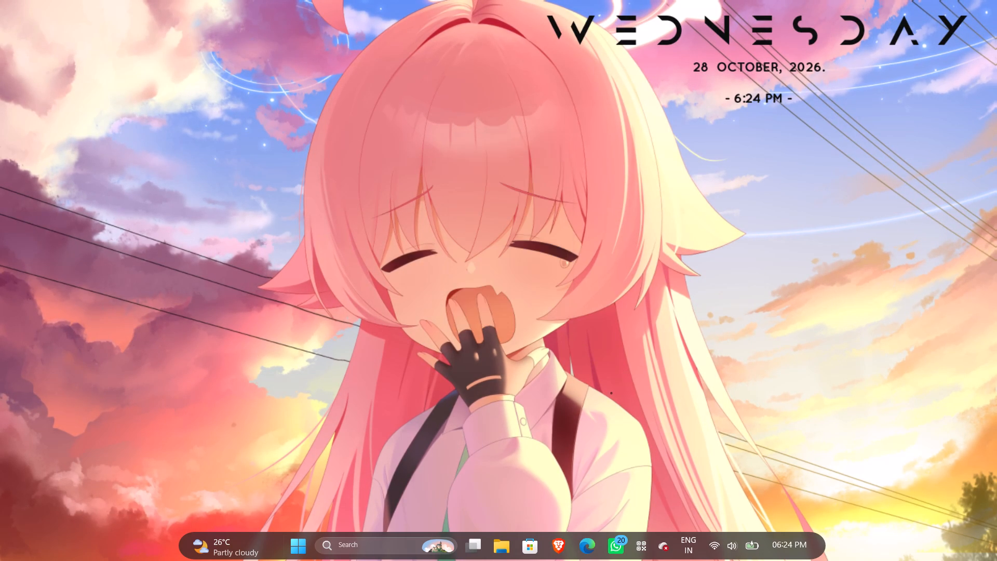